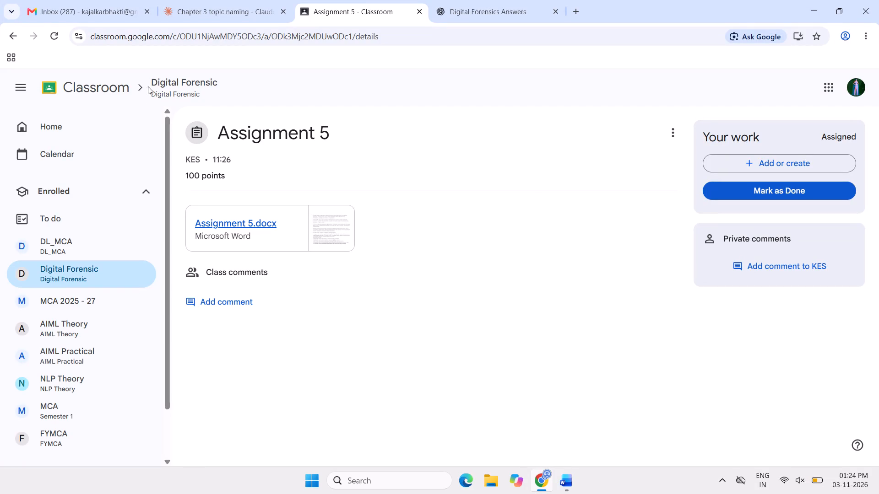
# Review the Digital Forensic class's classwork, expanding the details of Assignment 2 and Assignment 1 and returning to Assignment 2.
pyautogui.click(160, 83)
pyautogui.click(264, 119)
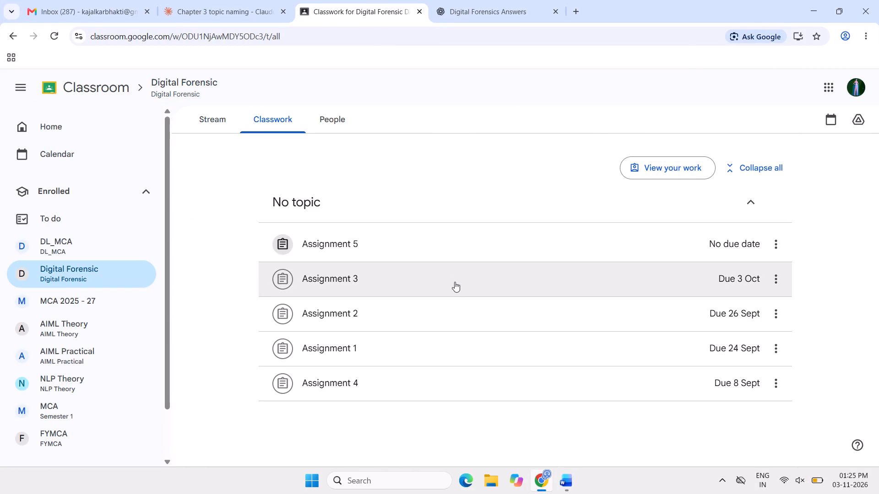
pyautogui.click(456, 314)
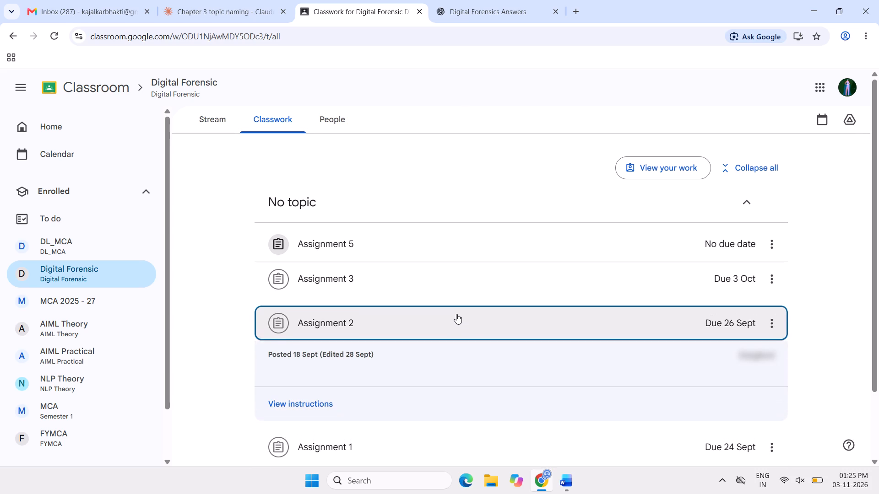
pyautogui.scroll(-2, 456, 314)
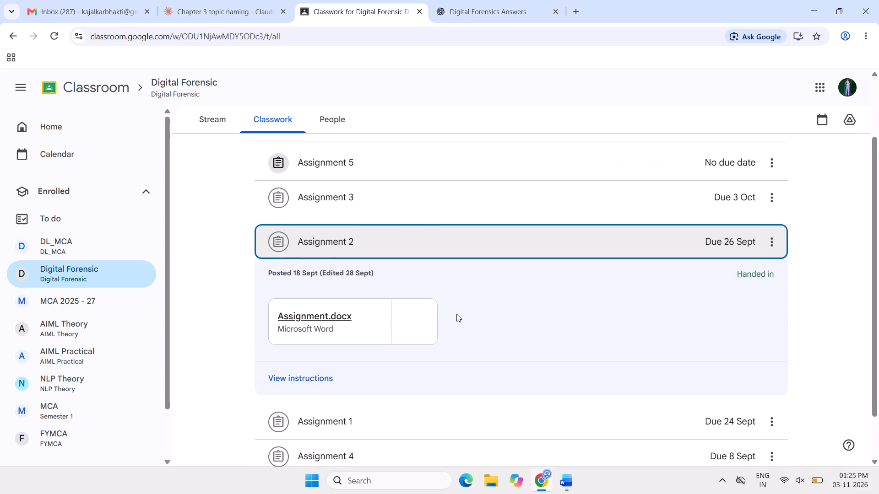
pyautogui.scroll(-1, 456, 314)
pyautogui.click(428, 424)
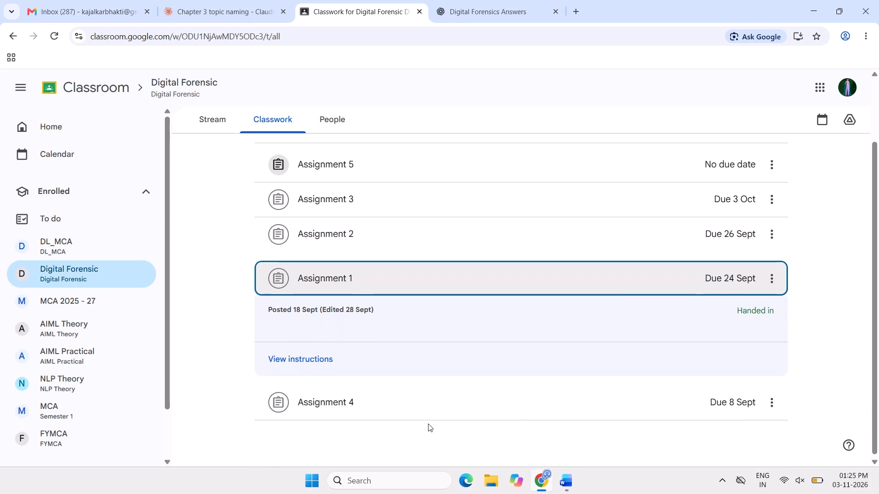
pyautogui.click(384, 234)
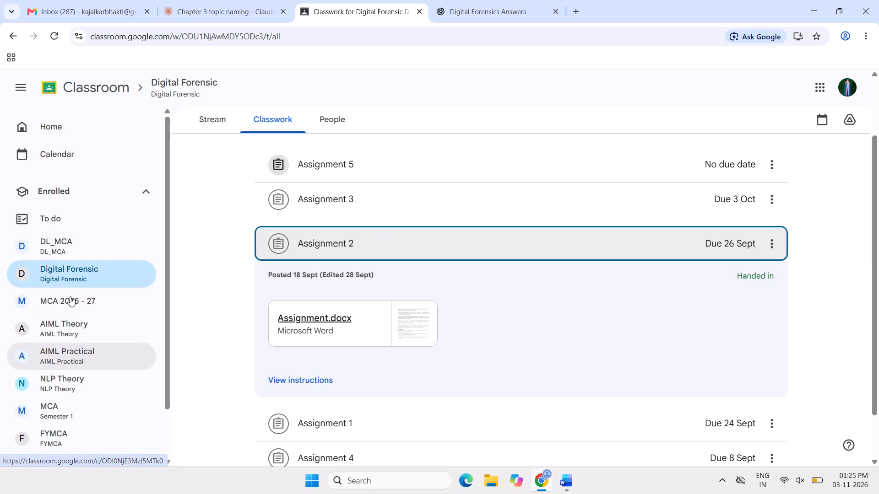
# Switch to the DL_MCA class and show its classwork list.
pyautogui.scroll(-1, 85, 411)
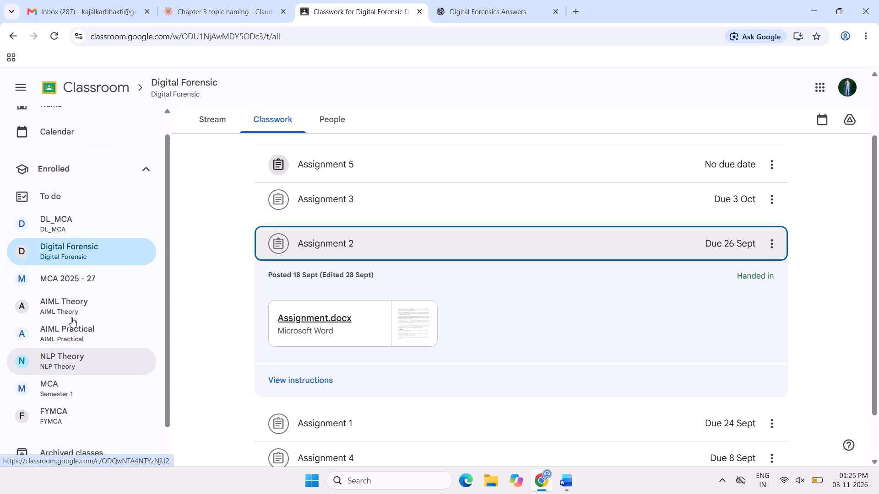
pyautogui.click(68, 217)
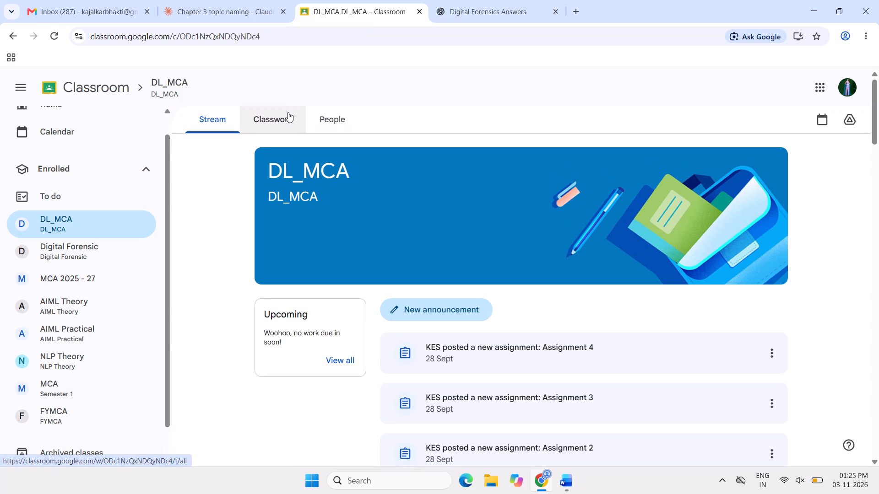
pyautogui.click(286, 115)
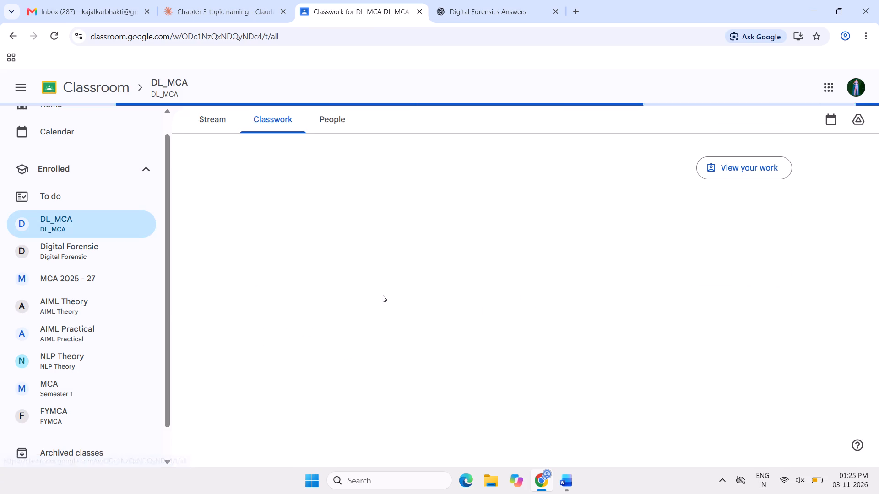
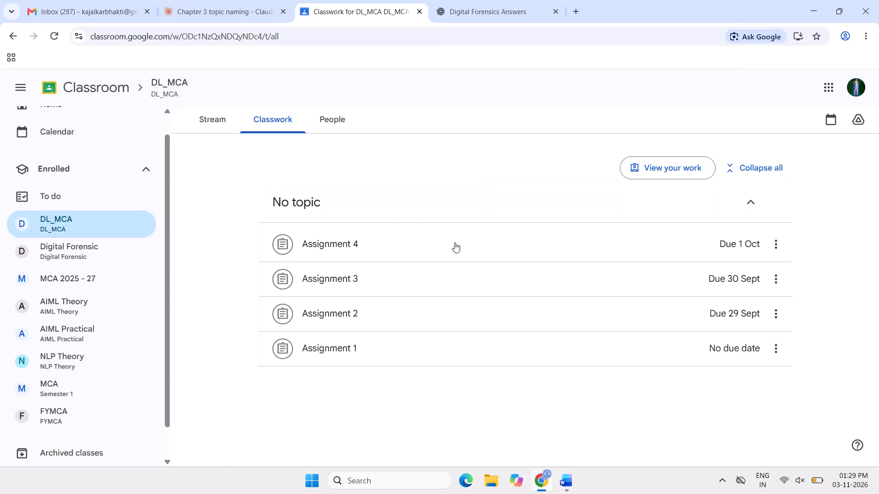
# Review the details and submission status of Assignments 4, 3, 2 and 1 in the DL_MCA classwork, leaving Assignment 1 collapsed.
pyautogui.click(455, 242)
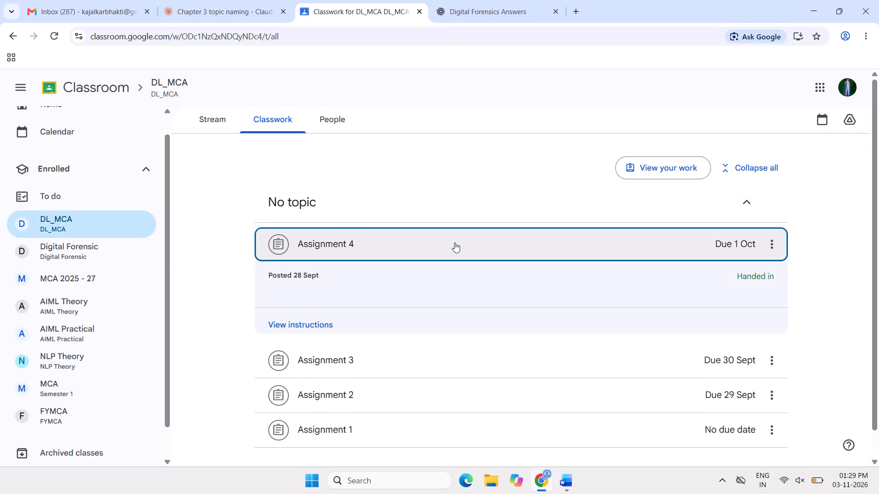
pyautogui.scroll(-1, 445, 403)
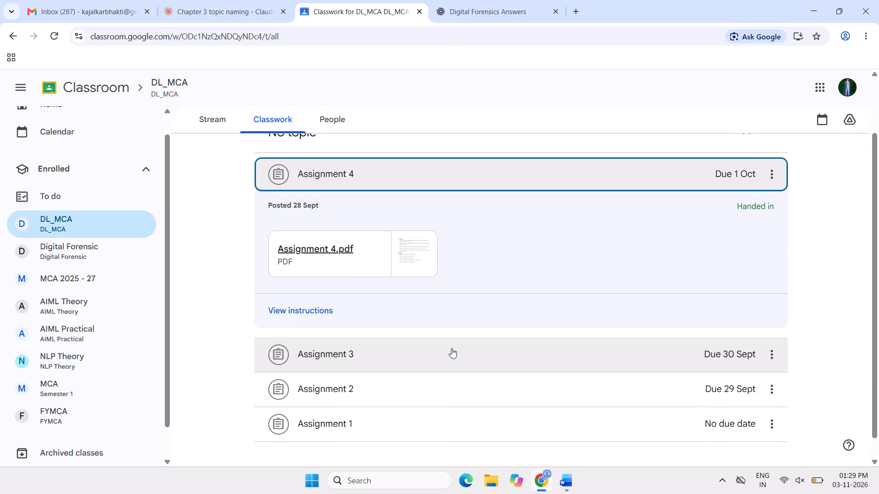
pyautogui.click(451, 348)
pyautogui.click(452, 395)
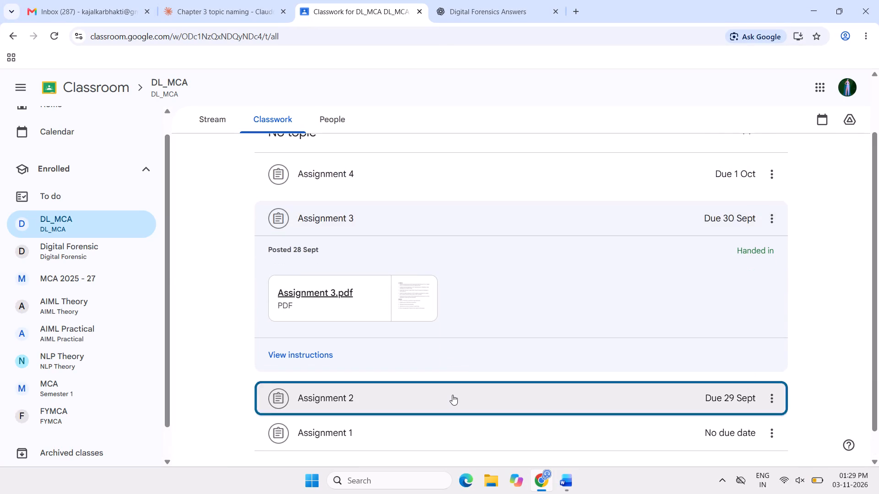
pyautogui.click(452, 435)
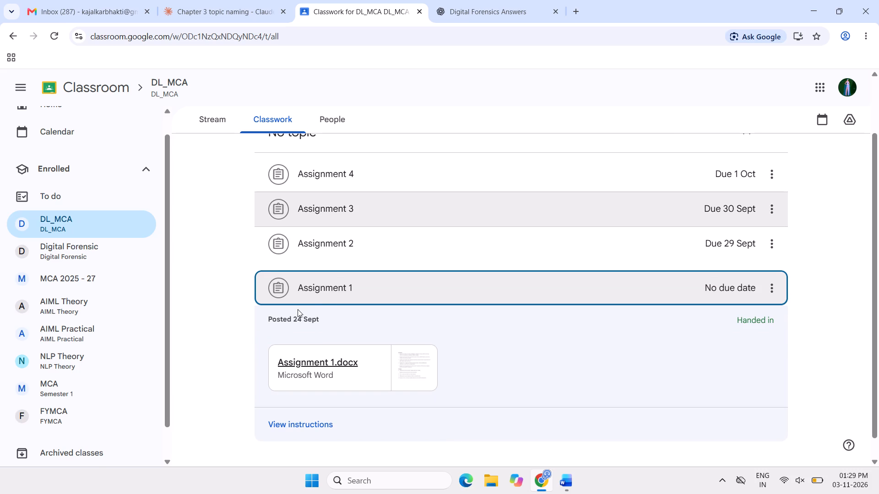
pyautogui.click(317, 296)
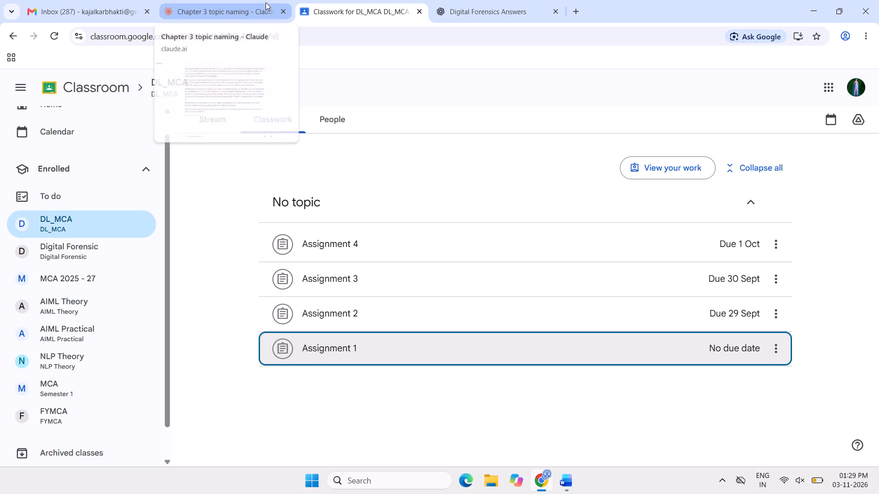
# Look at the Digital Forensics Answers conversation in ChatGPT and return to the DL_MCA classwork.
pyautogui.click(499, 0)
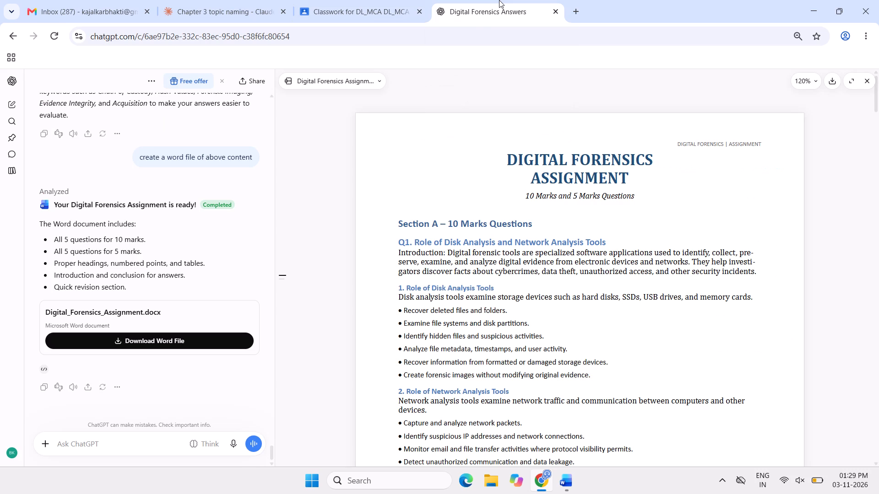
pyautogui.click(384, 7)
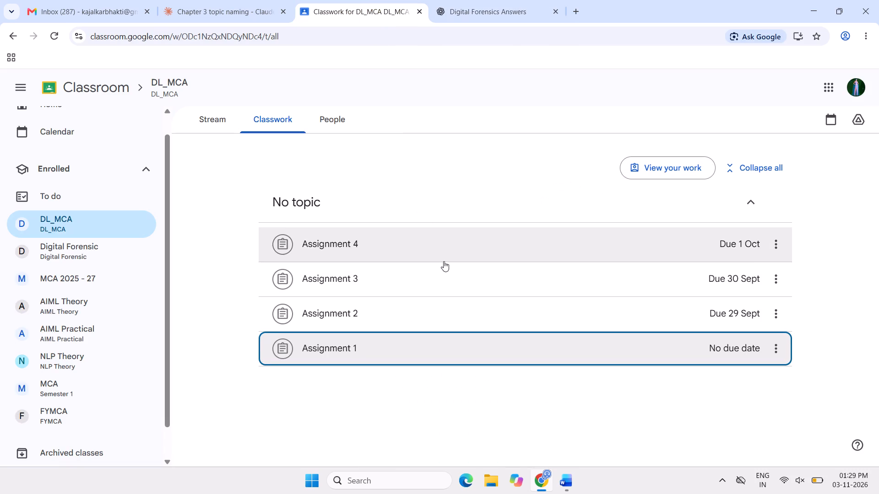
# Check the details of DL_MCA Assignment 4 again and collapse them.
pyautogui.click(443, 253)
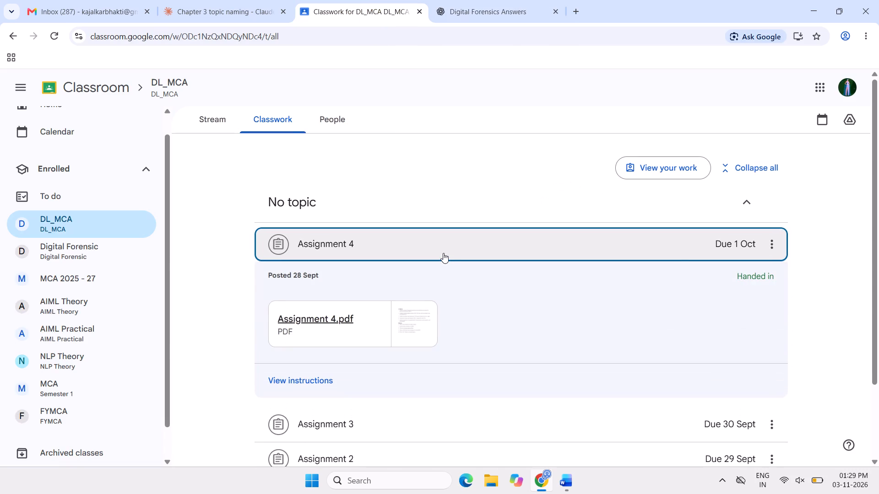
pyautogui.click(443, 253)
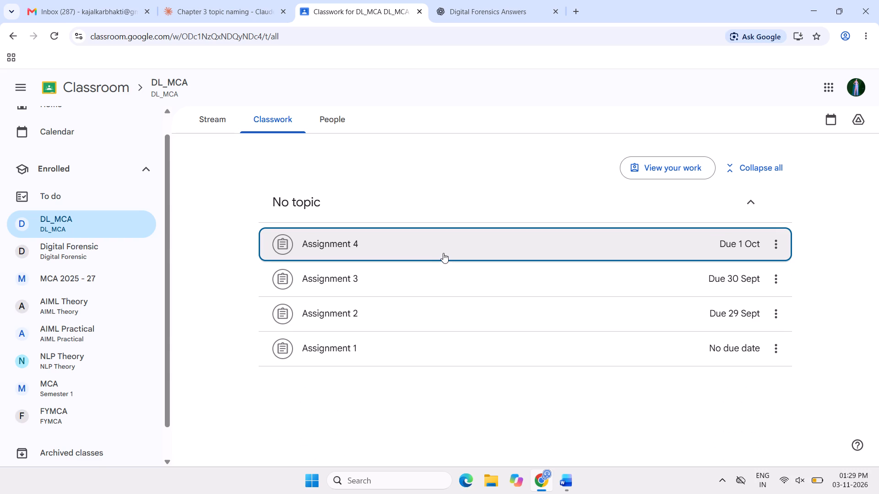
# Switch to the Digital Forensic class and show its classwork list.
pyautogui.click(106, 255)
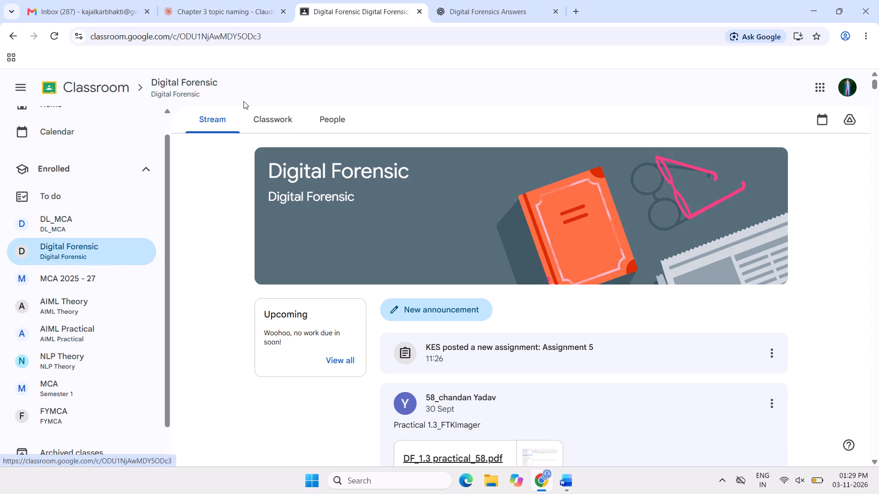
pyautogui.click(271, 116)
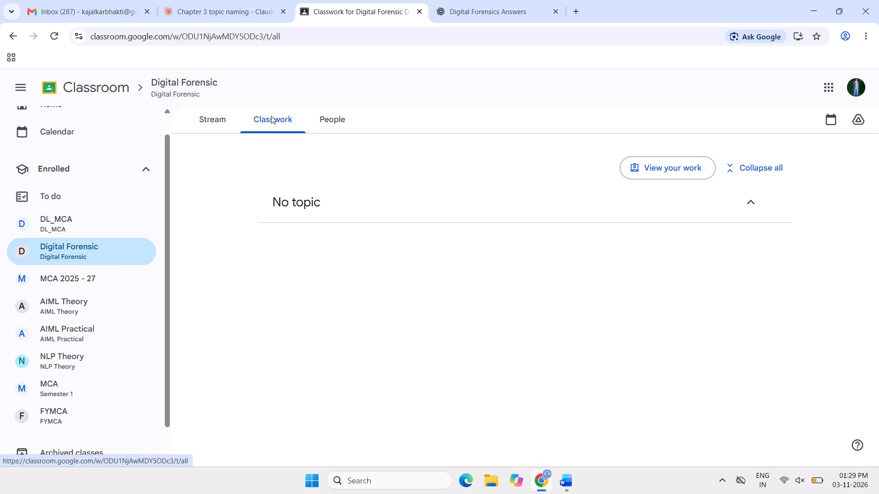
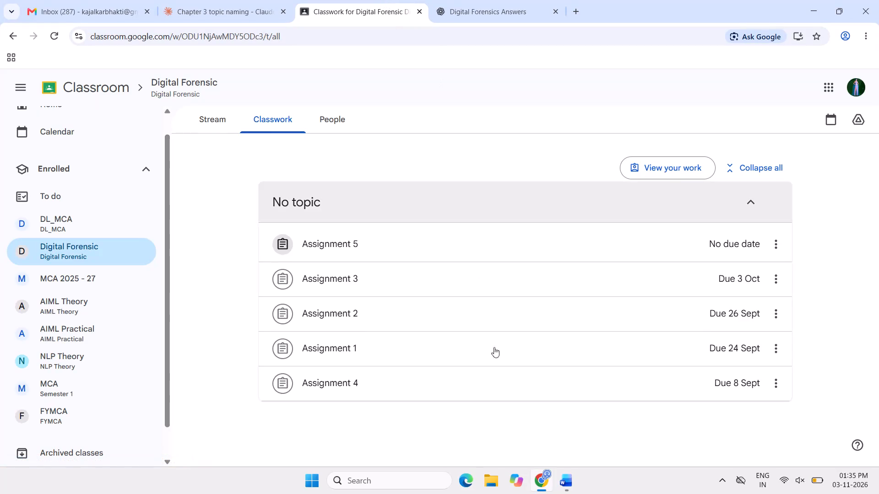
# In the Digital_Forensics_Assignment Word document, format the Identification heading under Q2 as Normal style, Times New Roman, bold, 12 pt.
pyautogui.click(563, 474)
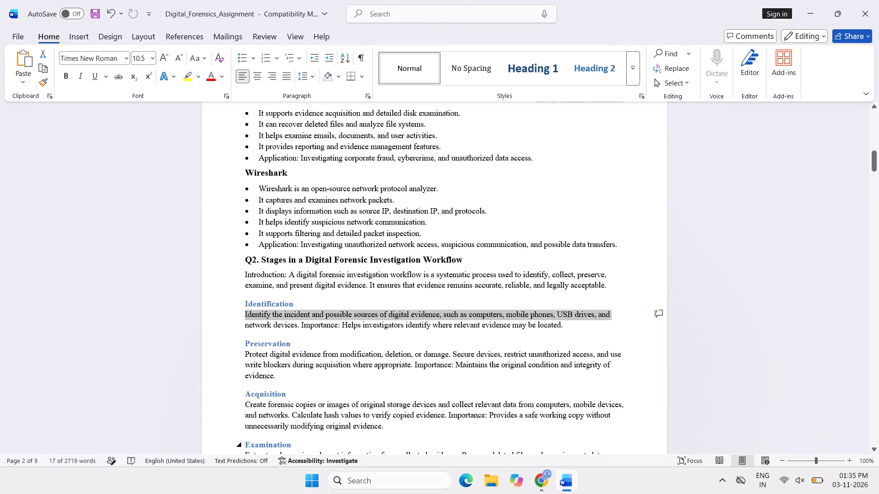
pyautogui.moveTo(302, 302); pyautogui.dragTo(250, 305)
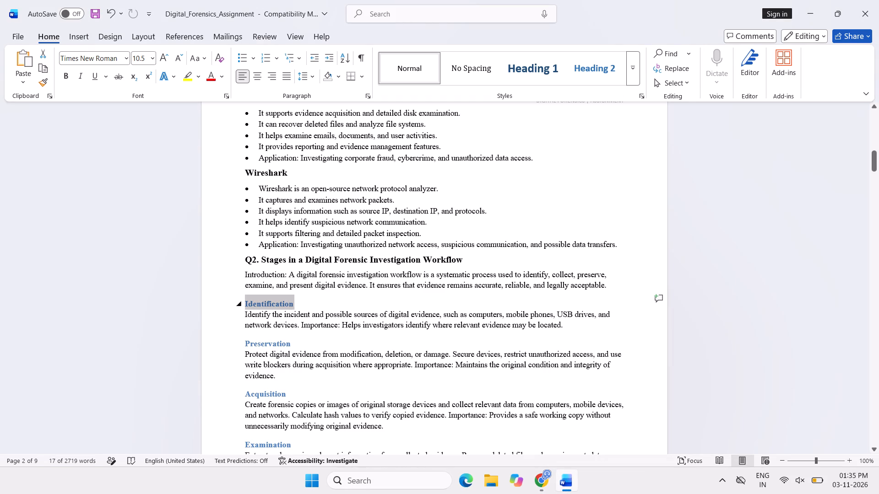
pyautogui.moveTo(250, 305); pyautogui.dragTo(244, 305)
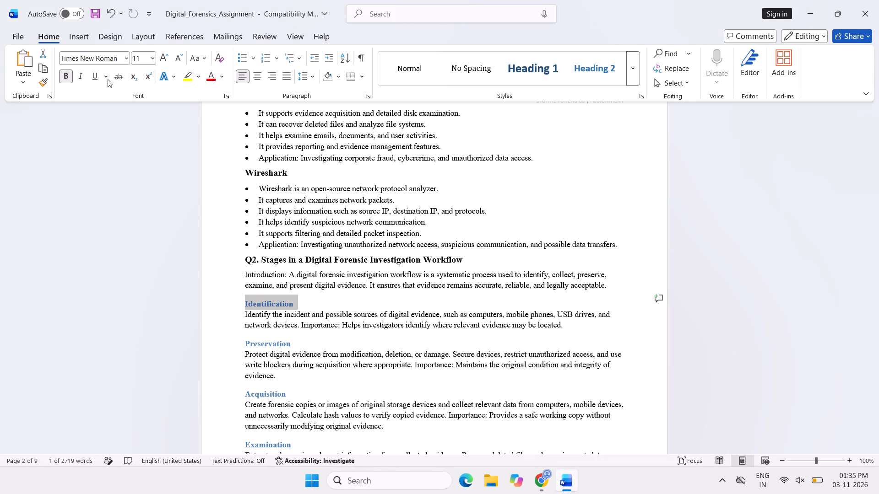
pyautogui.click(413, 60)
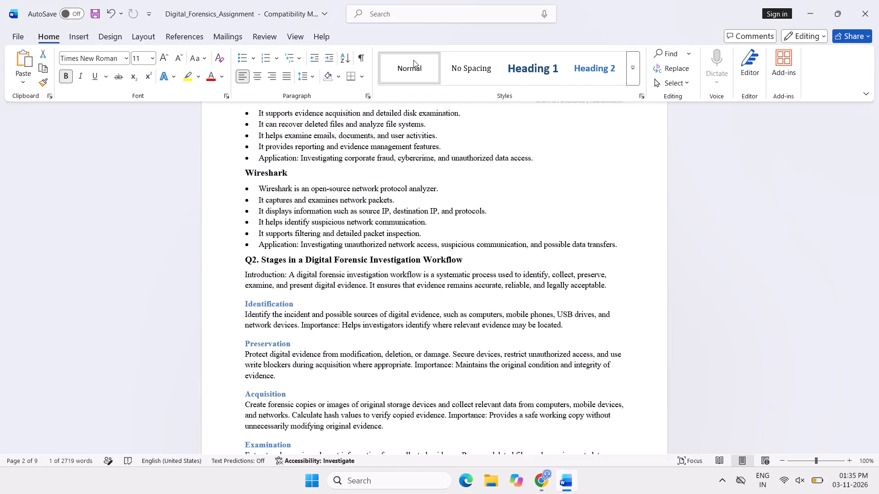
pyautogui.click(122, 60)
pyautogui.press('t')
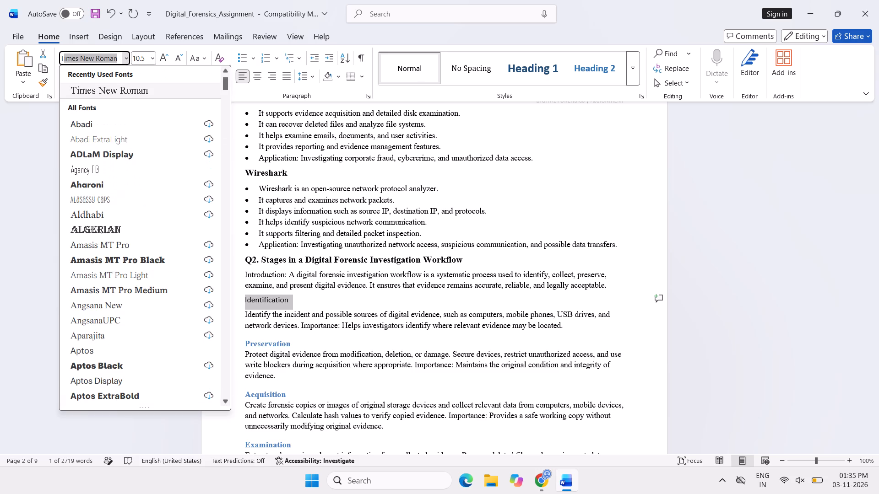
pyautogui.click(114, 88)
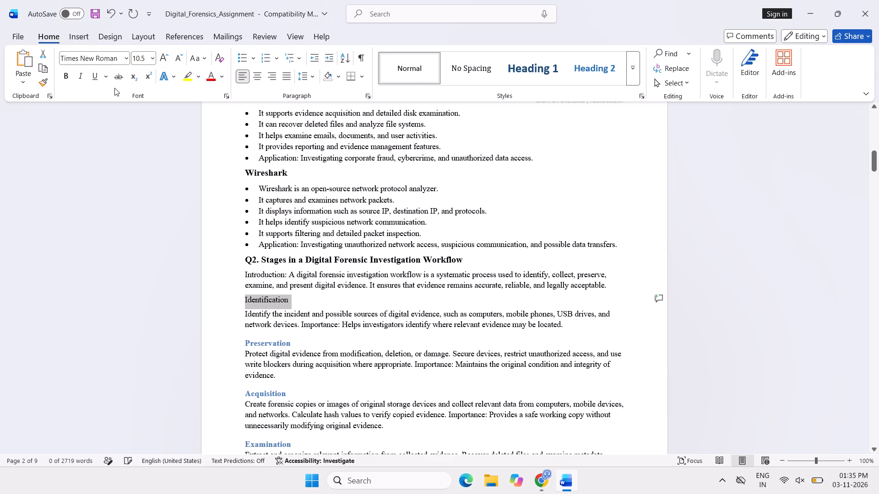
pyautogui.click(64, 77)
pyautogui.click(157, 59)
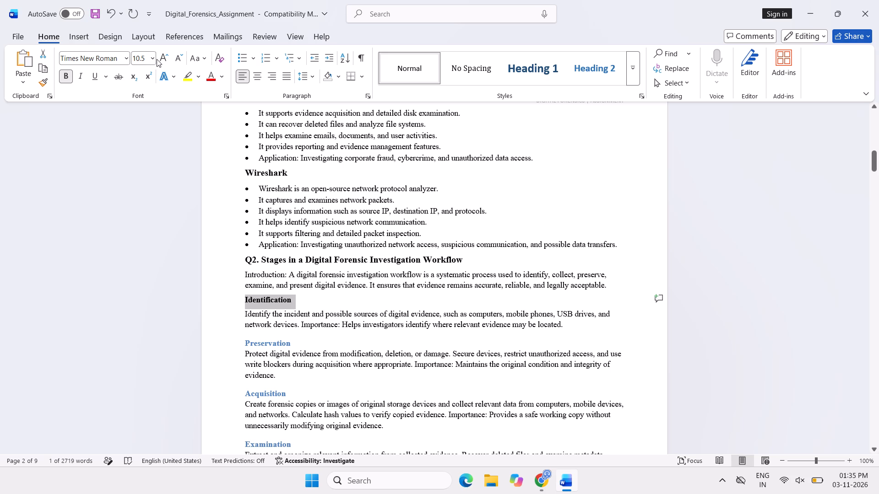
pyautogui.click(157, 59)
pyautogui.click(157, 59)
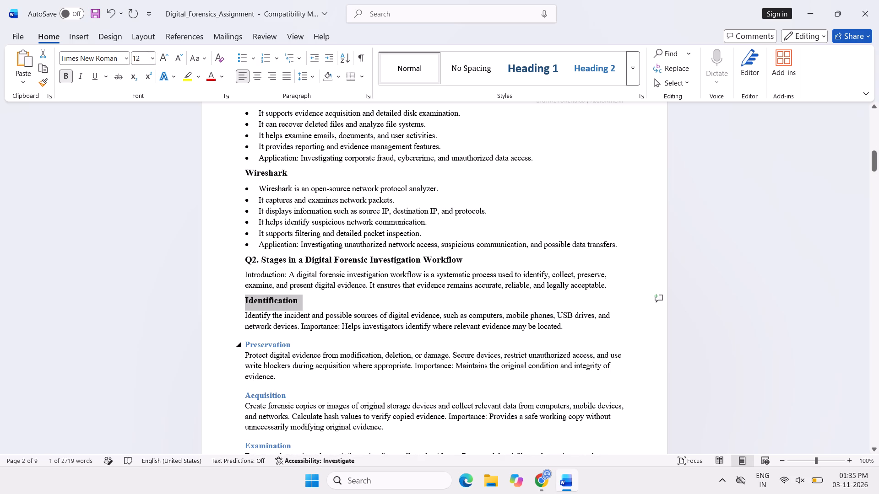
# Format the Preservation heading as Normal style, Times New Roman, bold, 12 pt.
pyautogui.moveTo(294, 344); pyautogui.dragTo(259, 343)
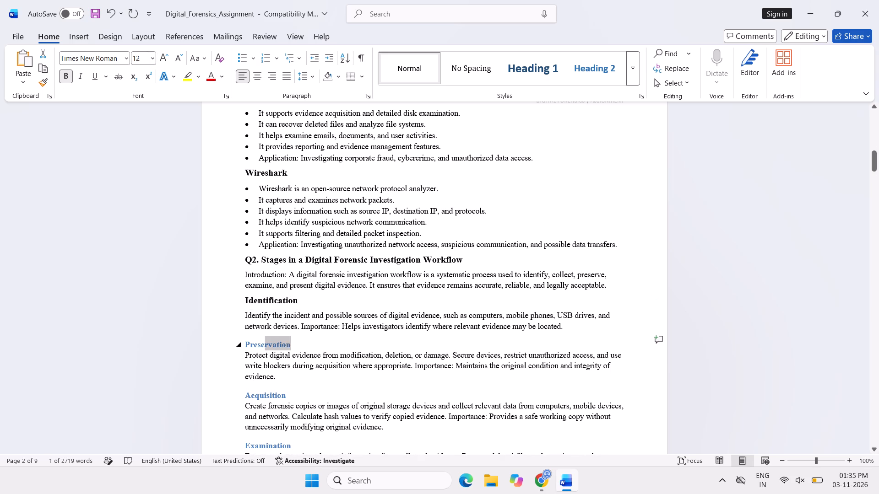
pyautogui.moveTo(259, 343); pyautogui.dragTo(245, 343)
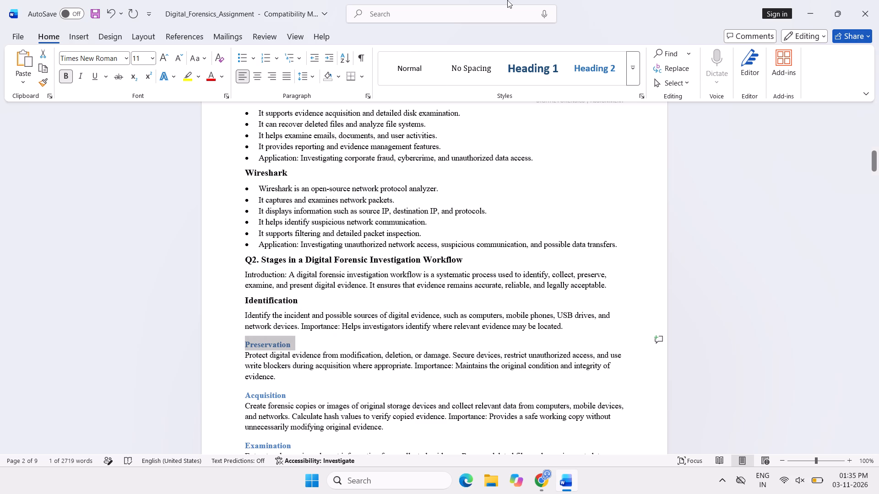
pyautogui.click(418, 72)
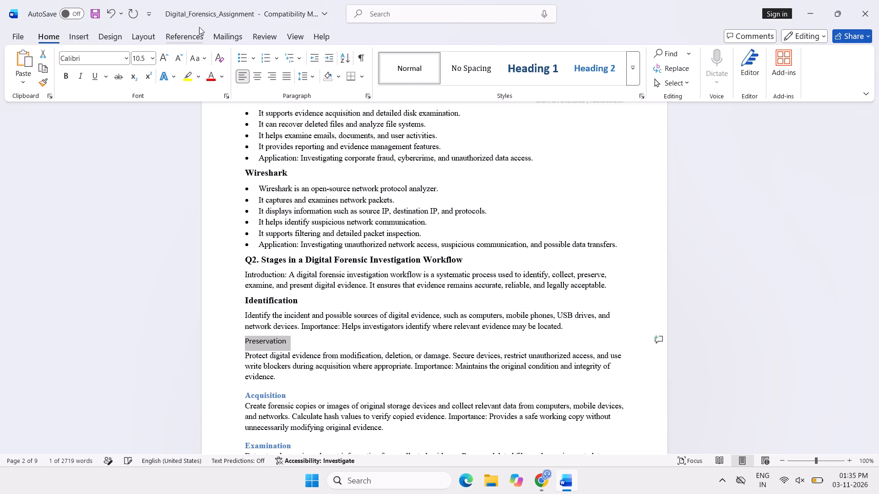
pyautogui.click(123, 62)
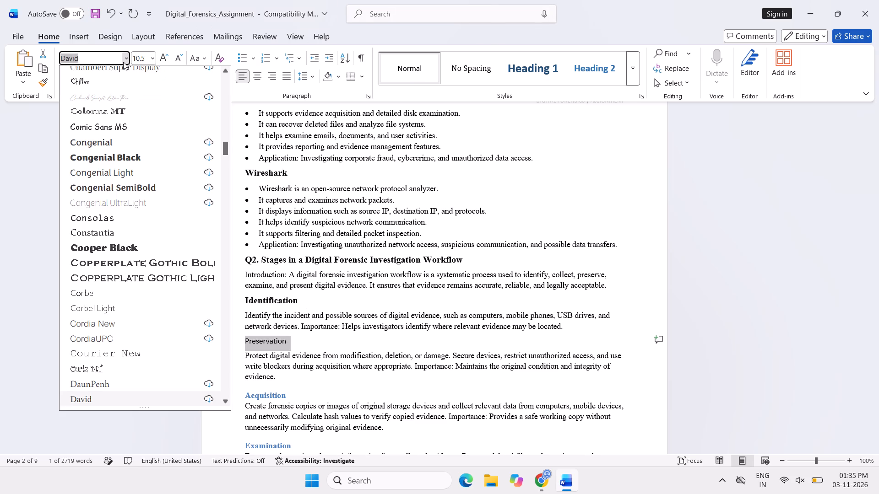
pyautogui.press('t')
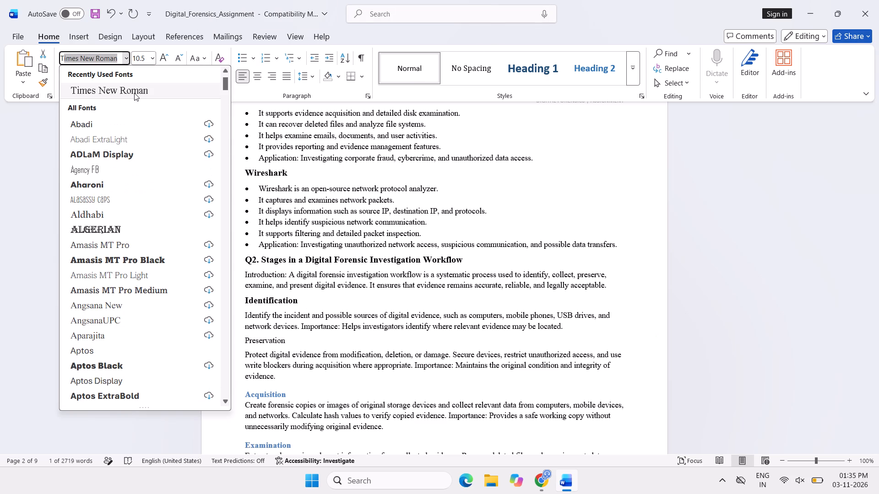
pyautogui.click(134, 93)
pyautogui.click(68, 76)
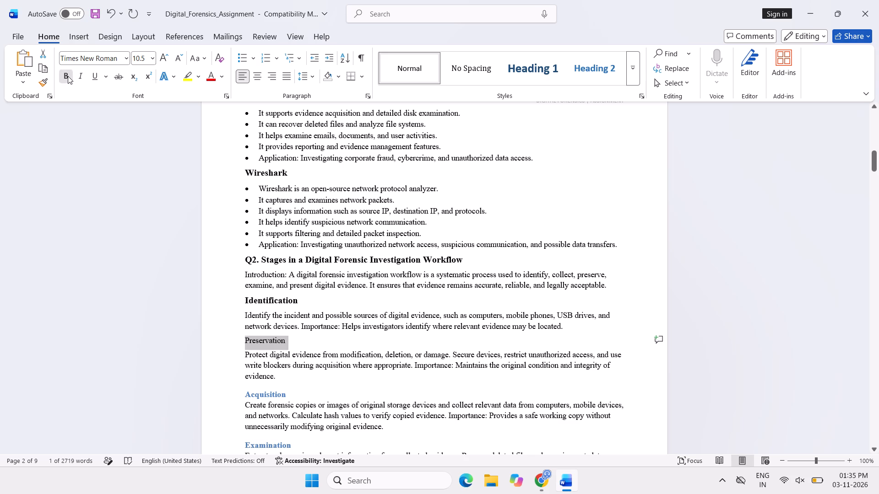
pyautogui.doubleClick(166, 59)
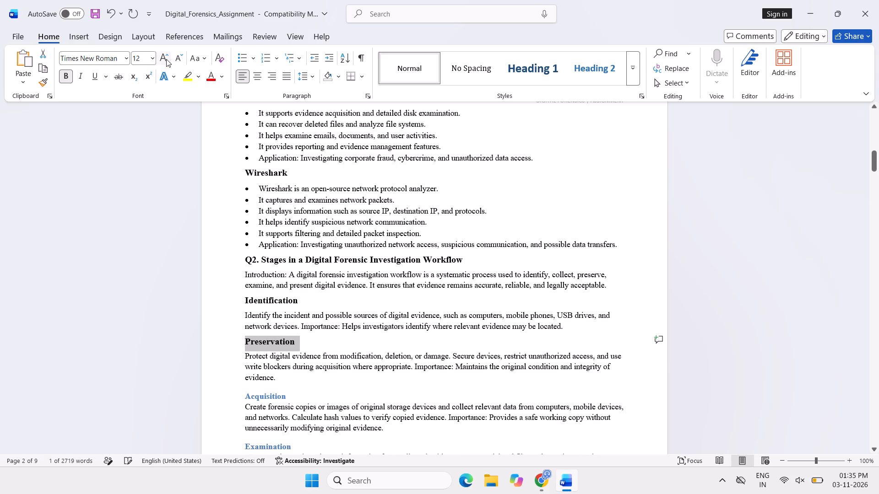
# Format the Acquisition heading as Normal style, Times New Roman, 12 pt, bold.
pyautogui.moveTo(297, 394); pyautogui.dragTo(245, 399)
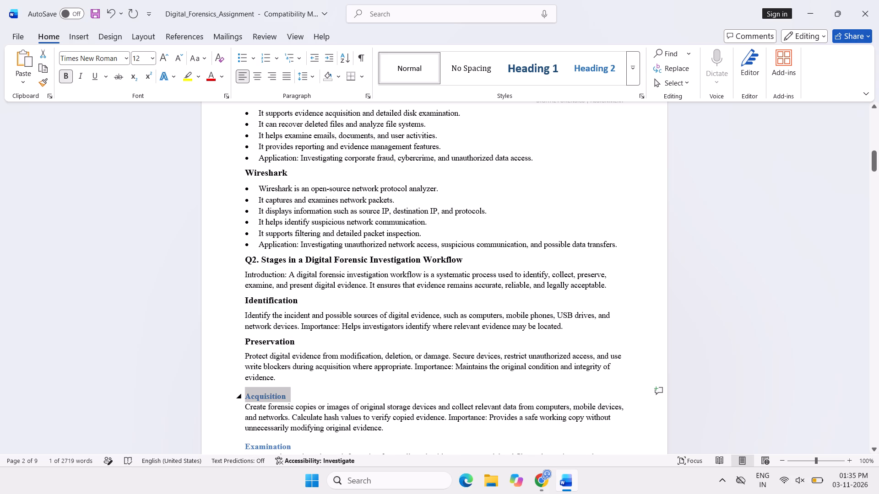
pyautogui.moveTo(245, 399); pyautogui.dragTo(244, 400)
pyautogui.click(417, 82)
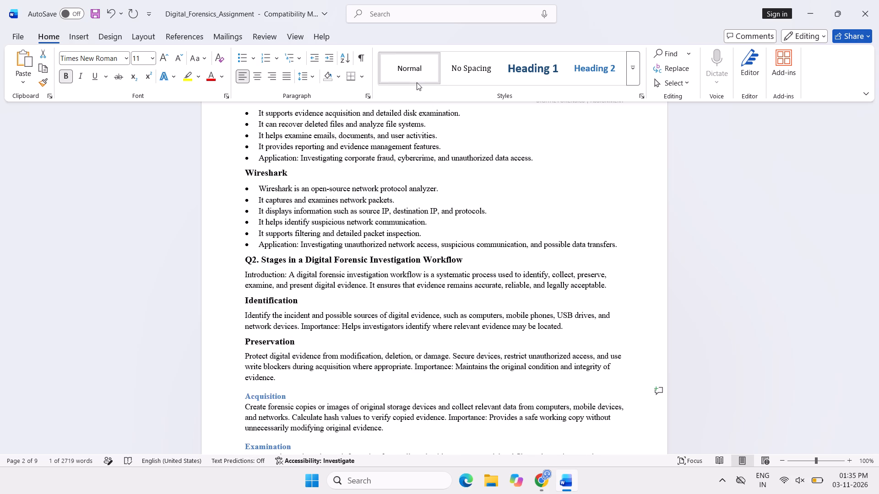
pyautogui.click(96, 59)
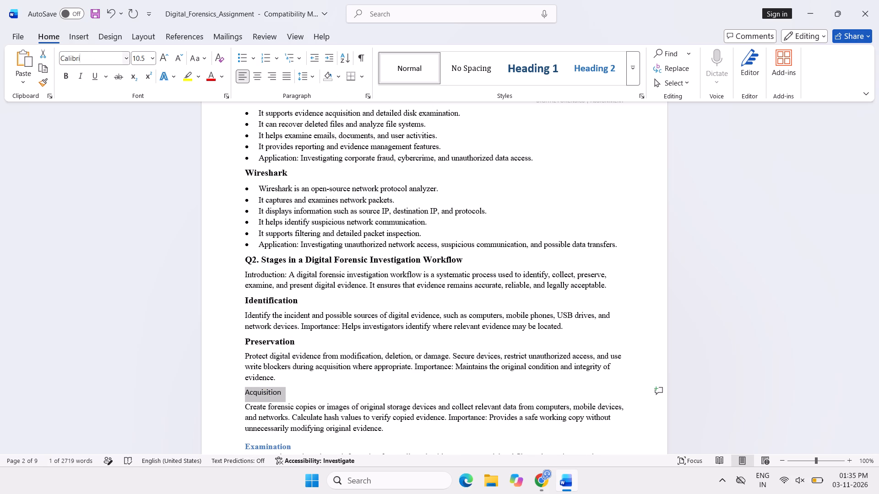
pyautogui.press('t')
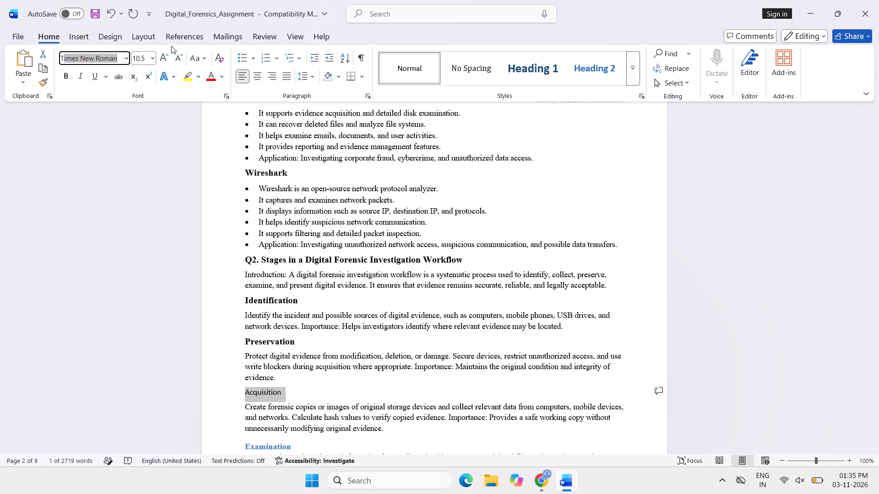
pyautogui.click(162, 55)
pyautogui.click(162, 55)
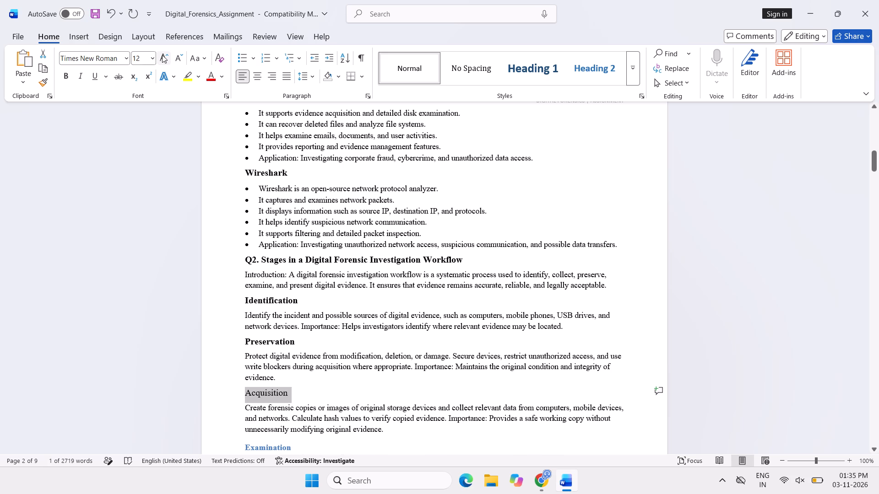
pyautogui.click(162, 55)
pyautogui.click(177, 59)
pyautogui.click(65, 78)
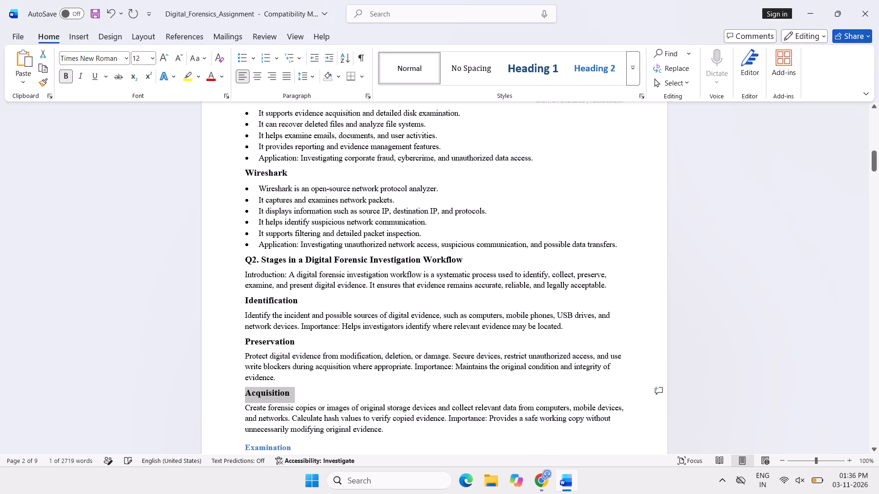
# Apply the Normal style to all text from the Examination heading through the end of the Q2 Conclusion paragraph.
pyautogui.scroll(-1, 217, 304)
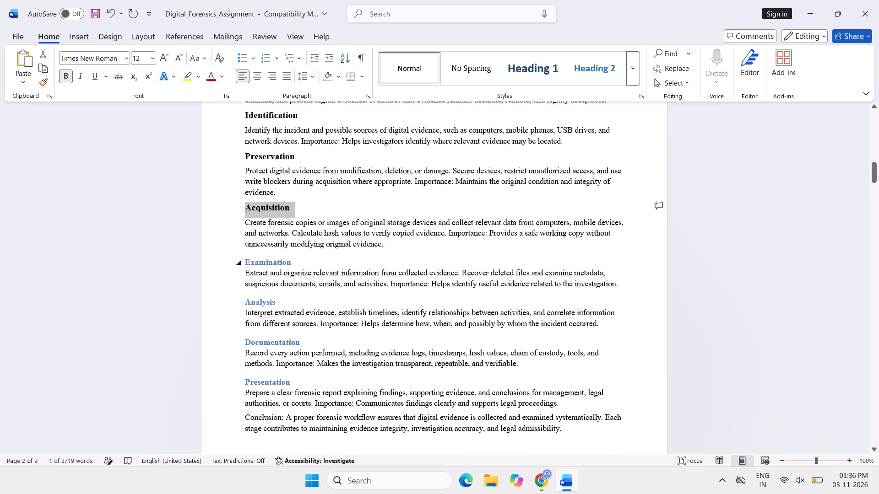
pyautogui.moveTo(289, 262); pyautogui.dragTo(244, 262)
pyautogui.click(244, 262)
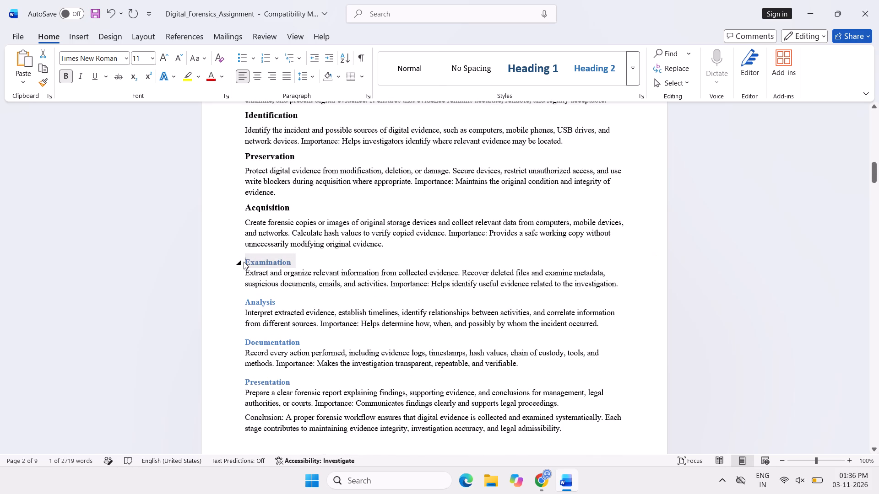
pyautogui.moveTo(244, 261); pyautogui.dragTo(419, 404)
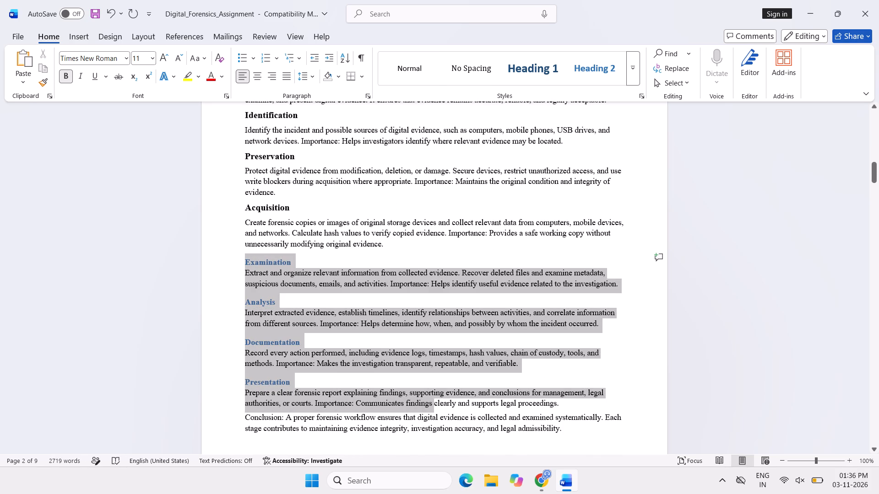
pyautogui.moveTo(419, 404); pyautogui.dragTo(564, 428)
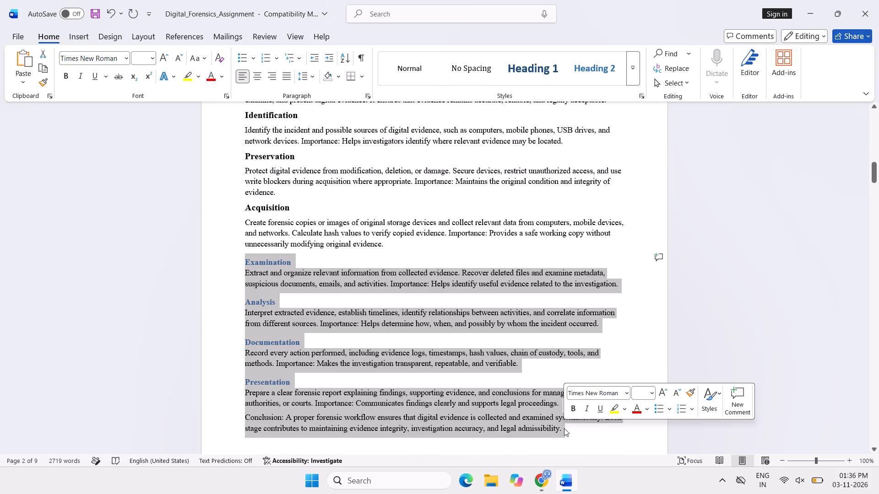
pyautogui.click(414, 75)
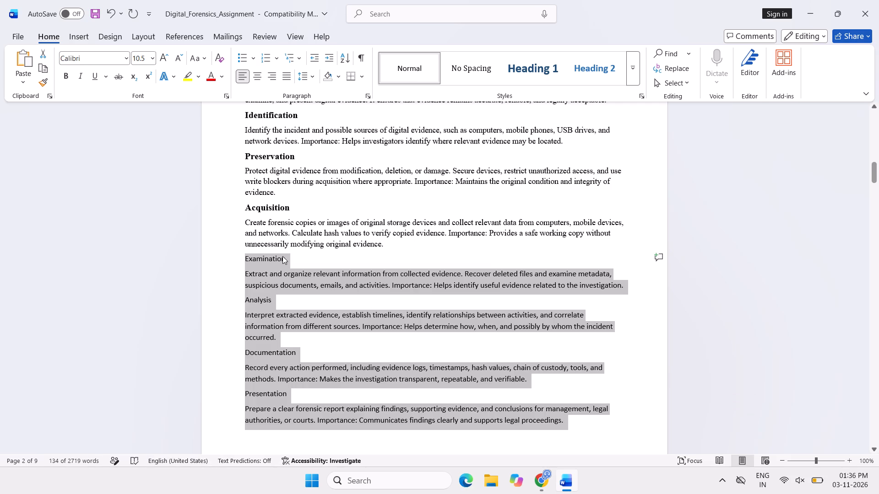
# Format the Examination heading under Q2 as Times New Roman, bold, 11 pt.
pyautogui.click(287, 259)
pyautogui.moveTo(287, 259); pyautogui.dragTo(269, 261)
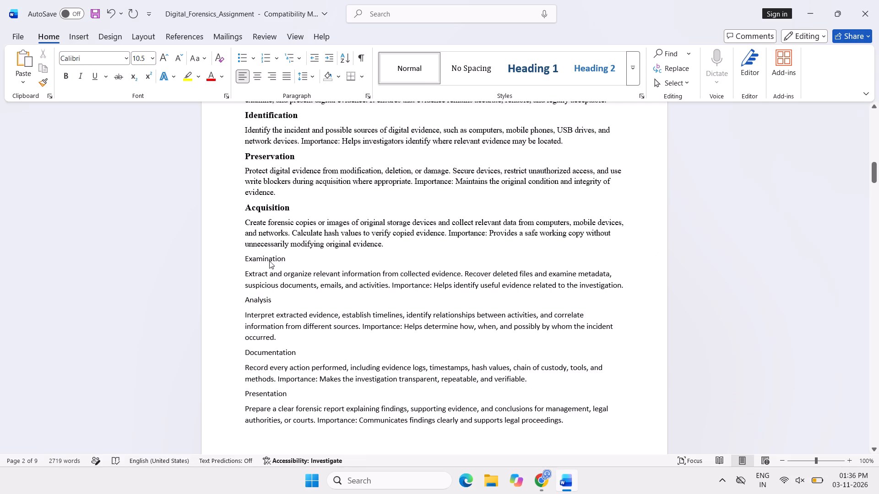
pyautogui.moveTo(269, 261); pyautogui.dragTo(247, 260)
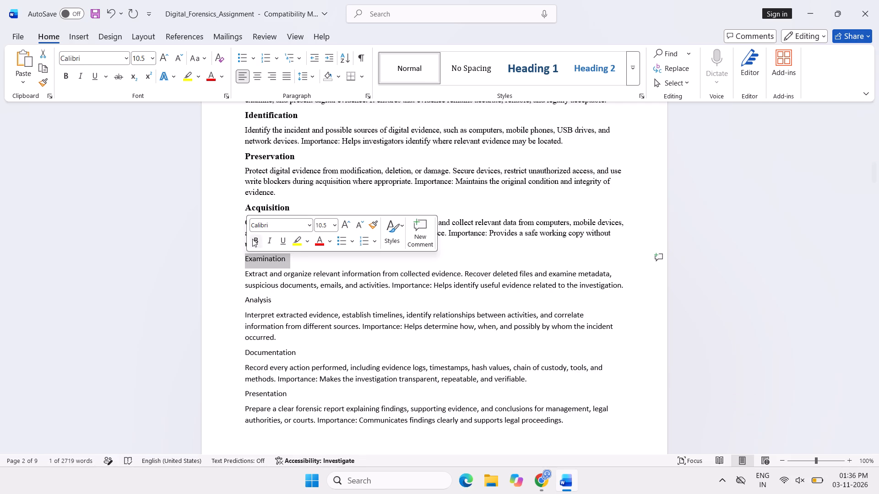
pyautogui.click(252, 239)
pyautogui.click(308, 225)
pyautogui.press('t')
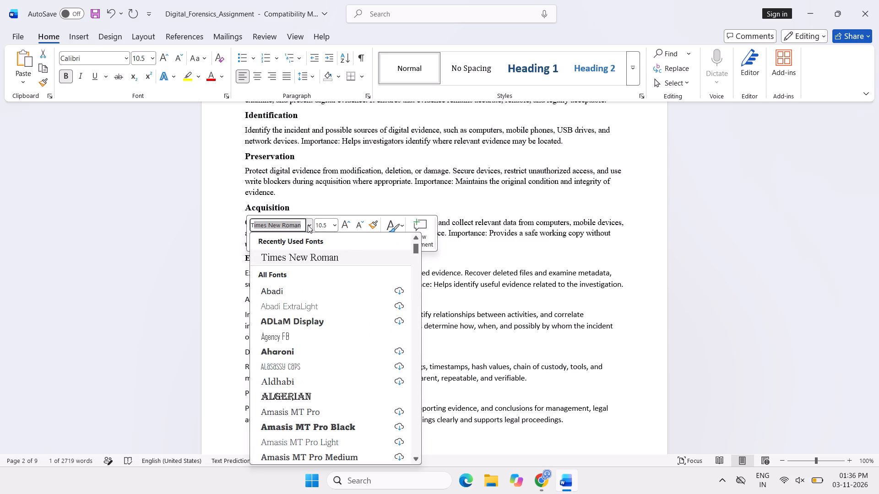
pyautogui.click(345, 225)
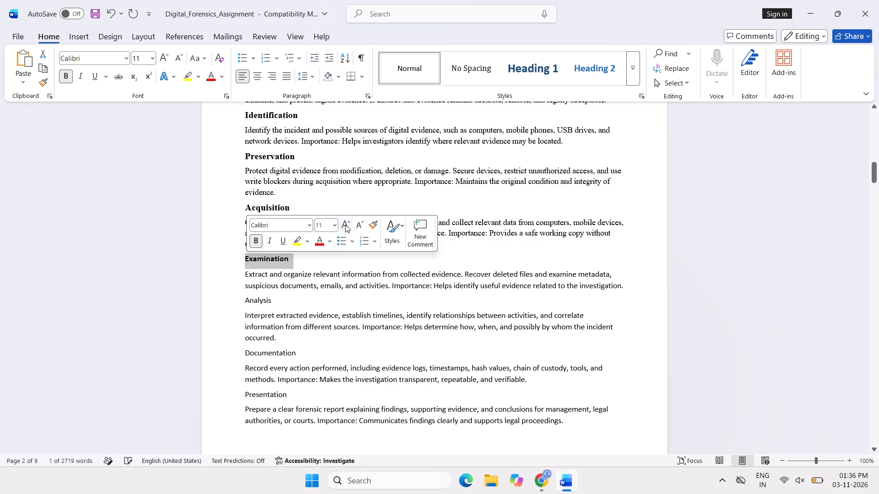
pyautogui.click(298, 225)
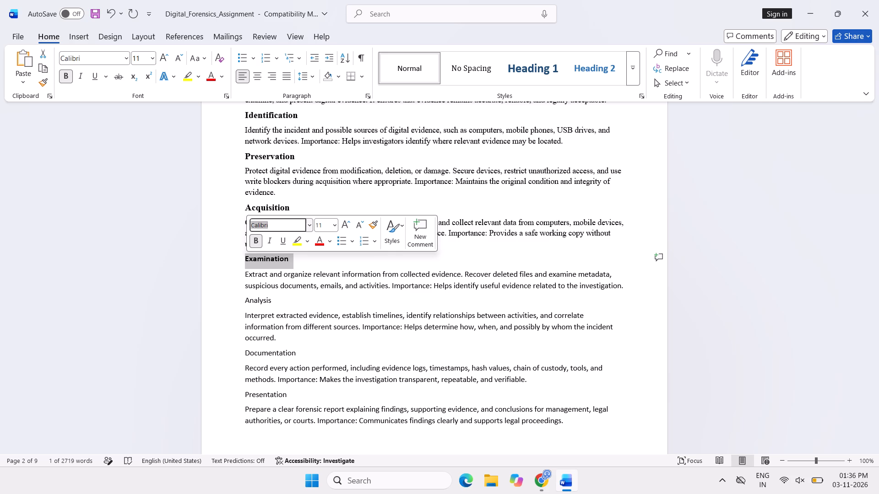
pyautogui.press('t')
pyautogui.click(299, 273)
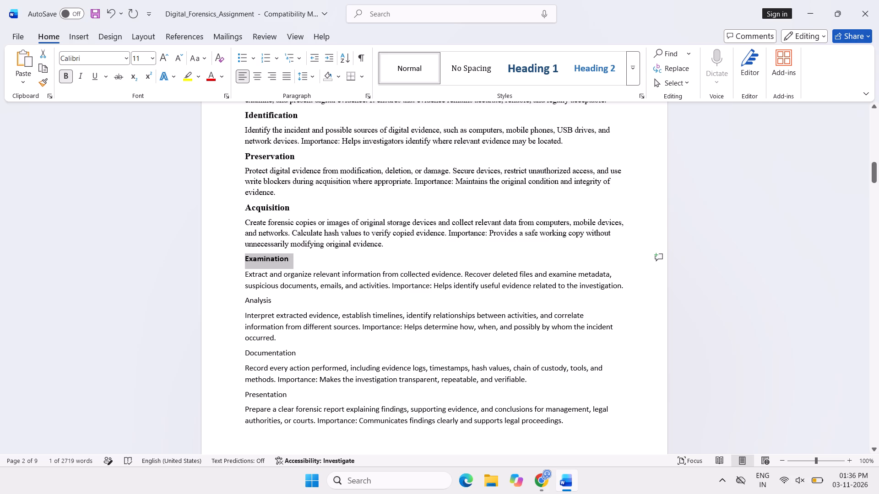
pyautogui.press('Return')
pyautogui.press('BackSpace')
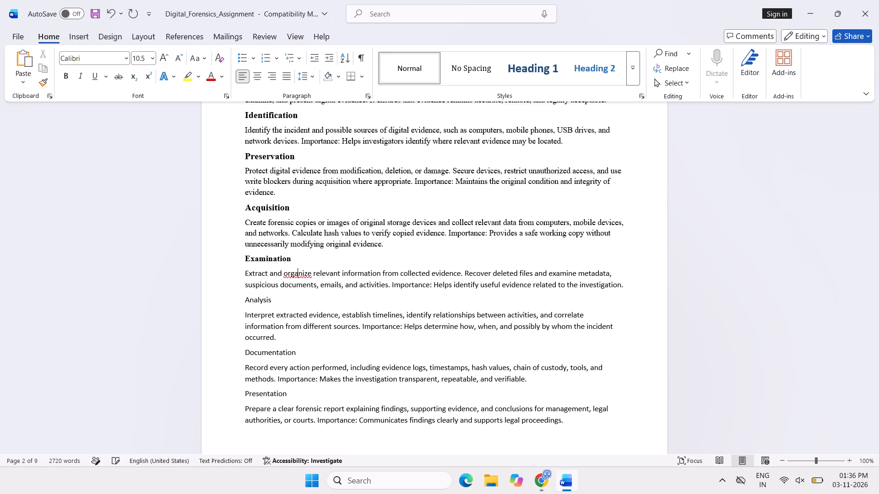
# Make the Analysis heading bold and increase its font size by two increments, trying Times New Roman as its font.
pyautogui.moveTo(277, 299); pyautogui.dragTo(266, 298)
pyautogui.moveTo(266, 298); pyautogui.dragTo(237, 304)
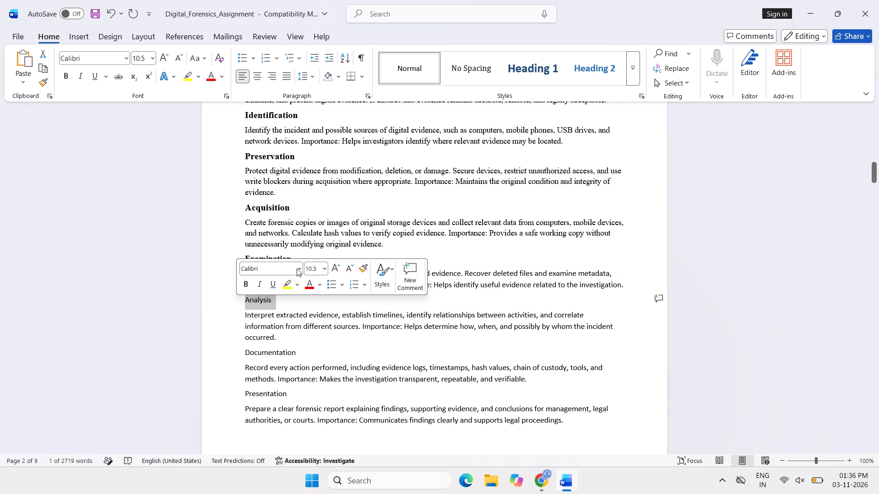
pyautogui.click(300, 269)
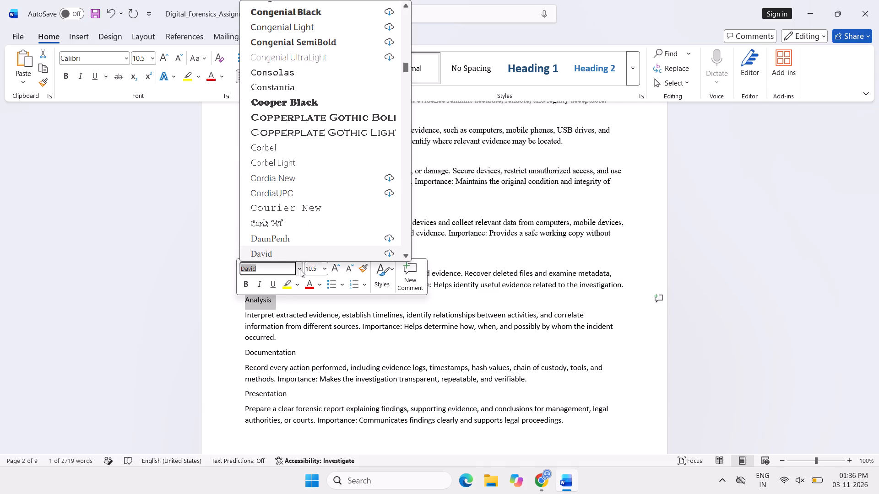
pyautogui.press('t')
pyautogui.click(290, 269)
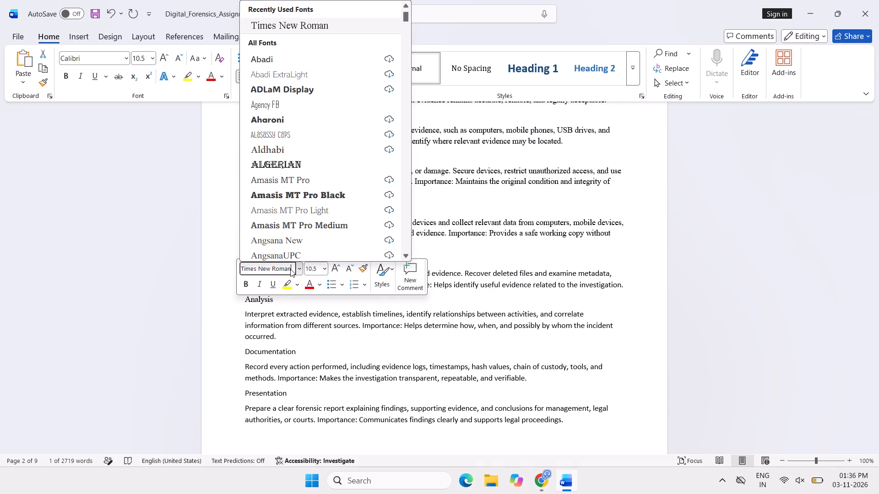
pyautogui.click(244, 286)
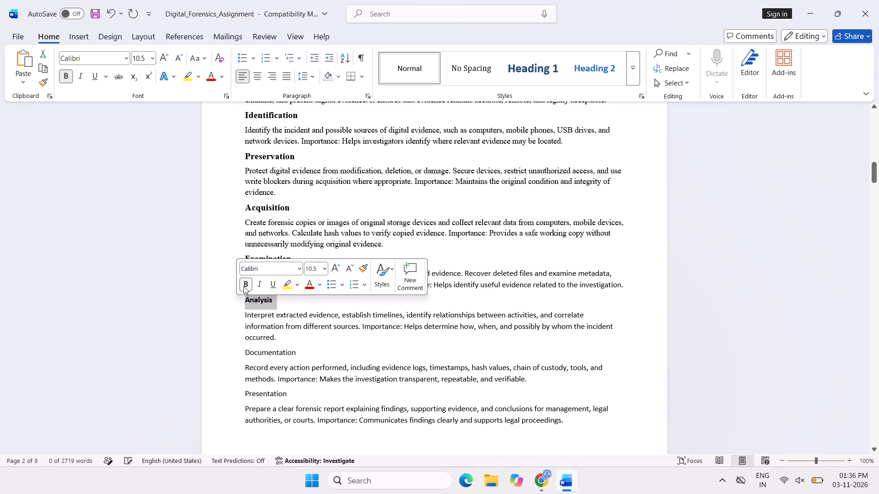
pyautogui.click(338, 266)
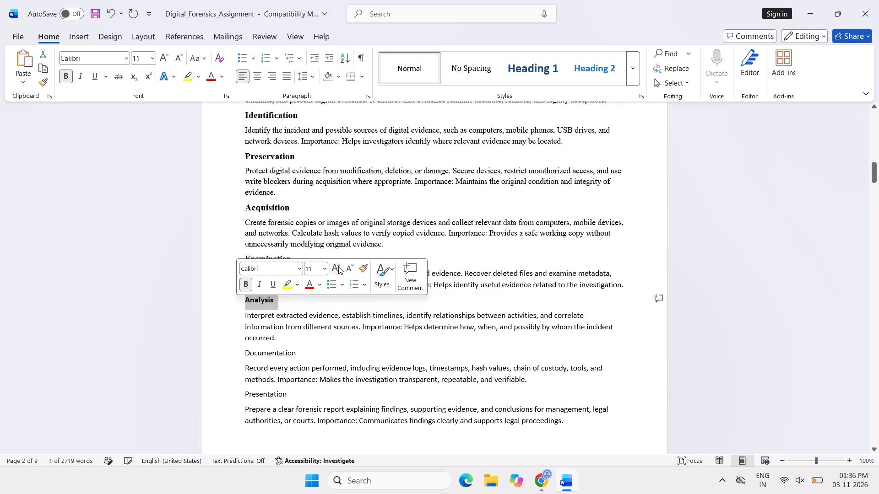
pyautogui.click(338, 266)
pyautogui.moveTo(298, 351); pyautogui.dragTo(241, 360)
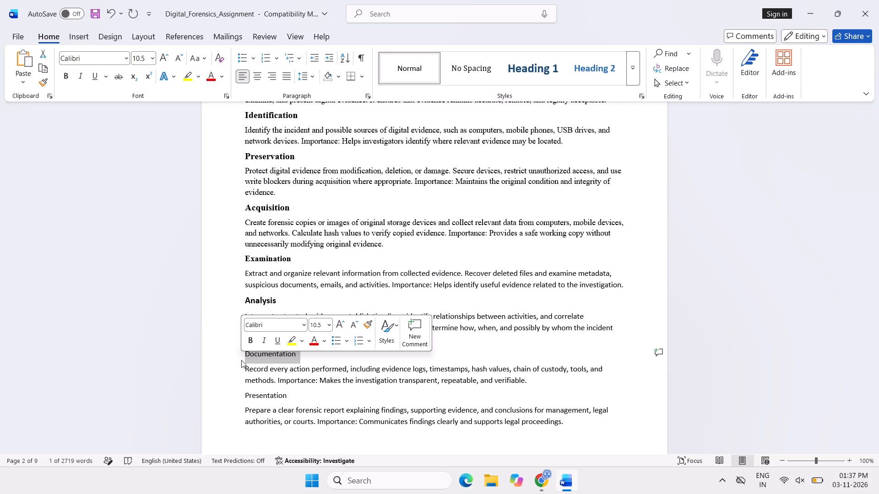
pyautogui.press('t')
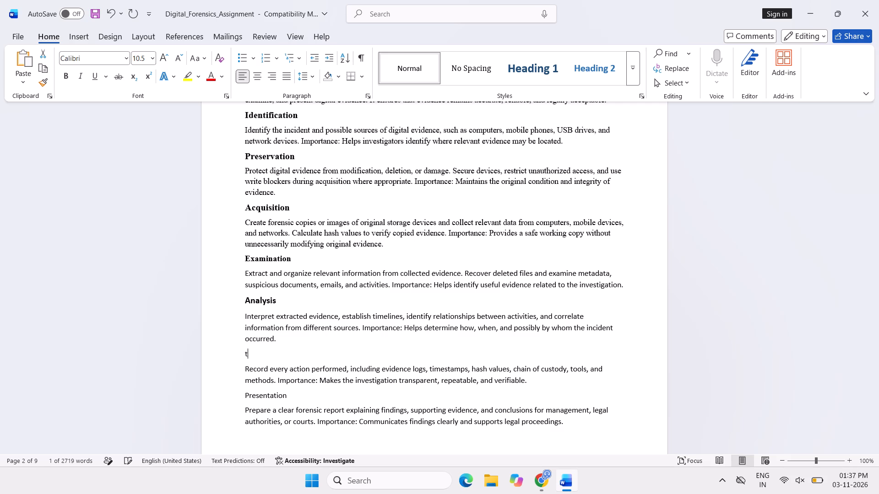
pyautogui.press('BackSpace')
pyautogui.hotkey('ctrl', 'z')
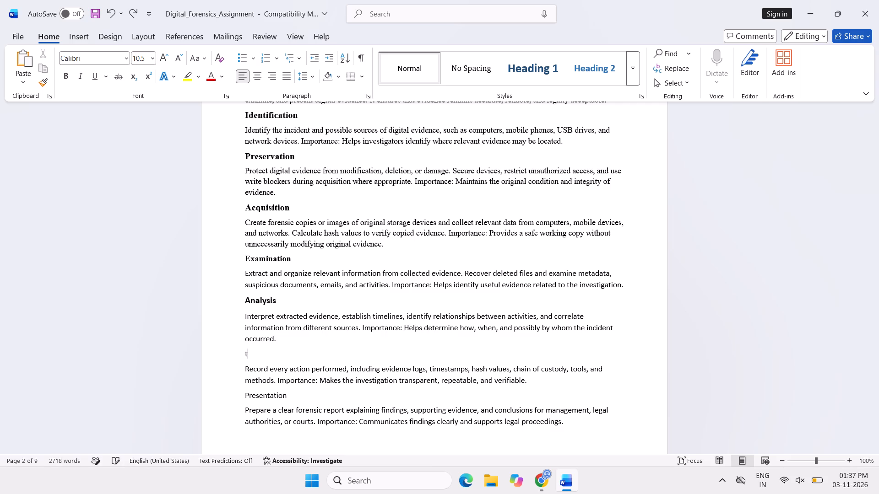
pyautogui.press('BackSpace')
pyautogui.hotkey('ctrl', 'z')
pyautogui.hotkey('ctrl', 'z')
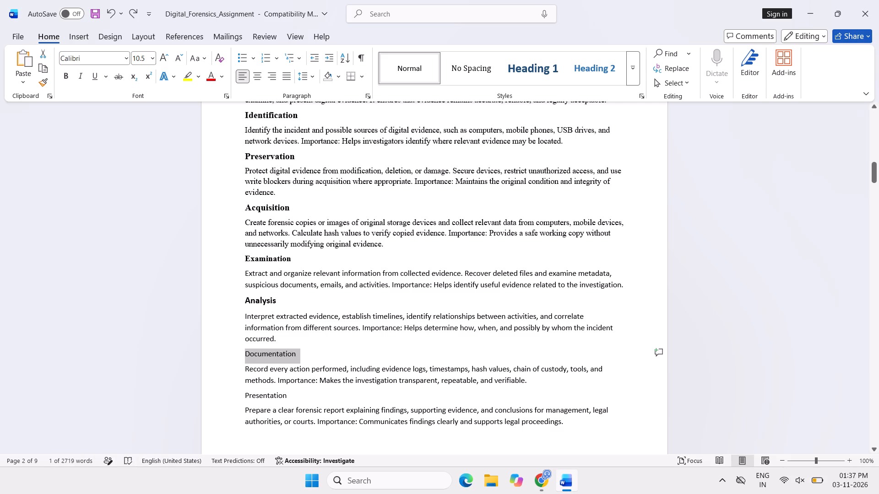
# Format the selected Documentation heading as Times New Roman, 12 pt, bold.
pyautogui.click(126, 58)
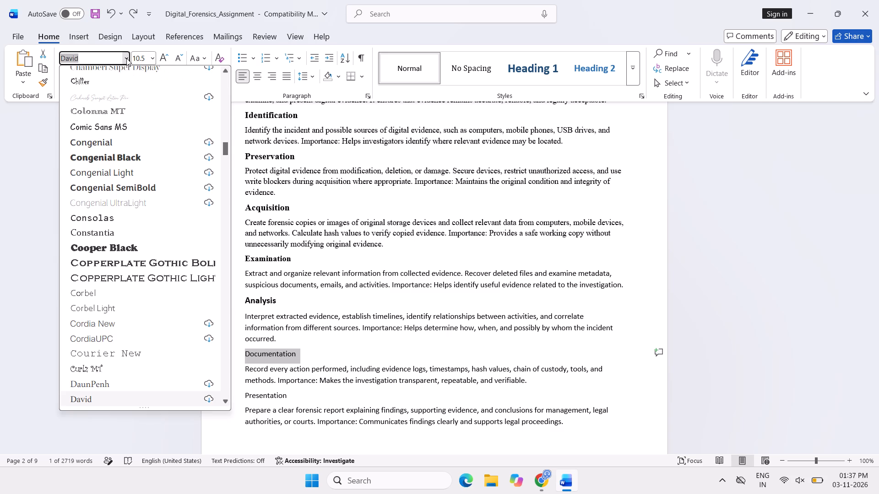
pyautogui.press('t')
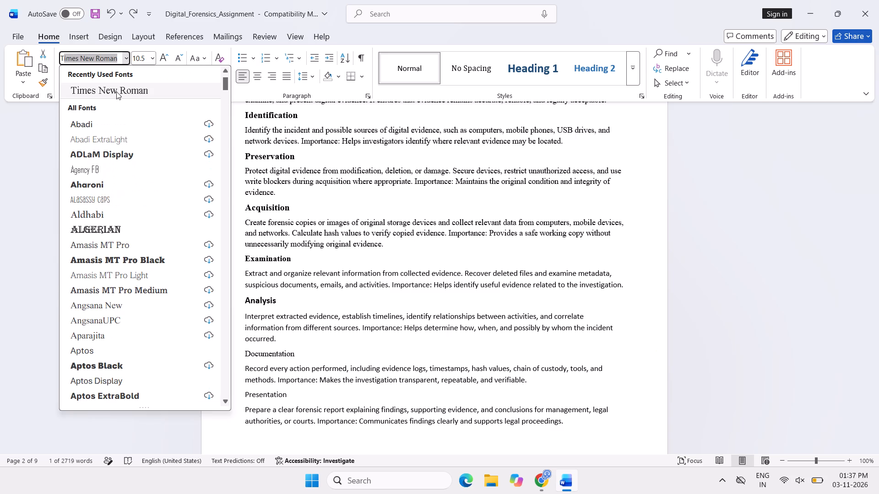
pyautogui.click(116, 91)
pyautogui.doubleClick(160, 56)
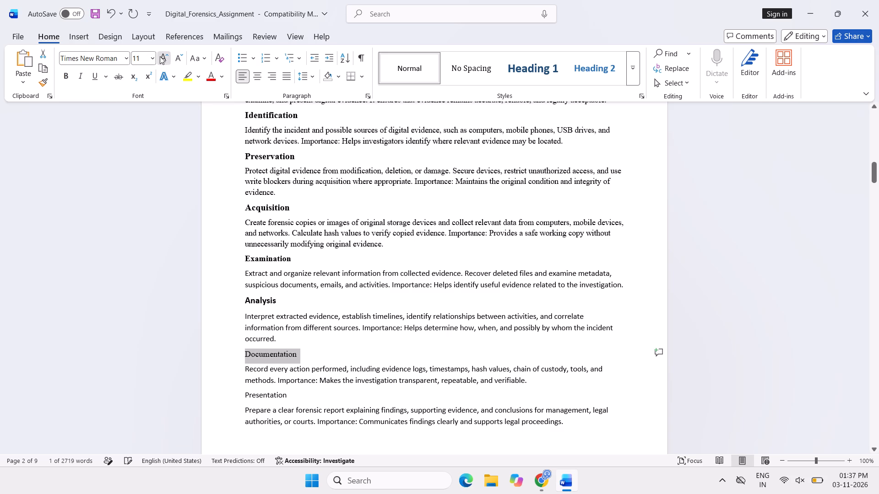
pyautogui.click(66, 76)
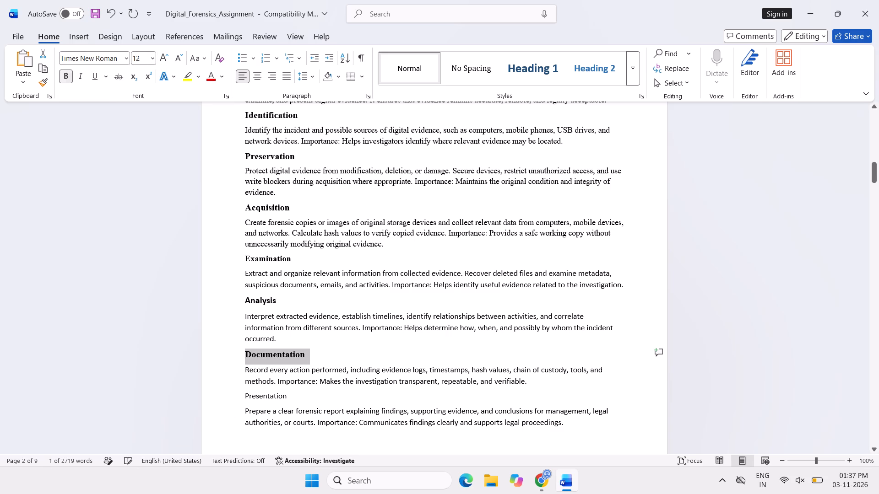
# Make the Presentation heading 12 pt and bold, trying Times New Roman as its font.
pyautogui.scroll(-1, 372, 319)
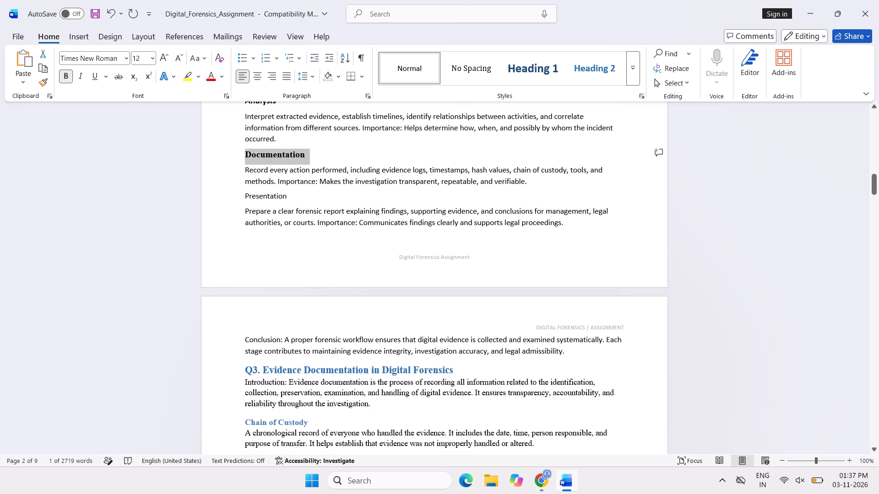
pyautogui.moveTo(290, 193); pyautogui.dragTo(241, 201)
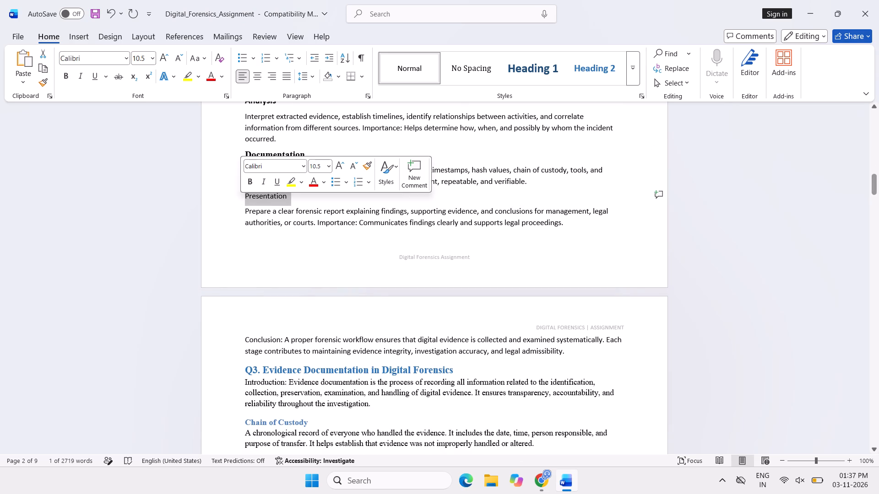
pyautogui.click(304, 171)
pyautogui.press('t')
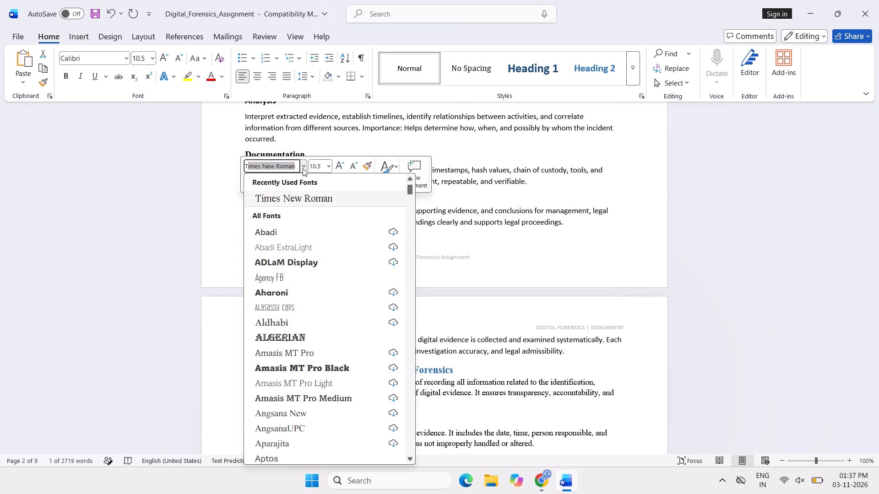
pyautogui.click(303, 168)
pyautogui.click(303, 168)
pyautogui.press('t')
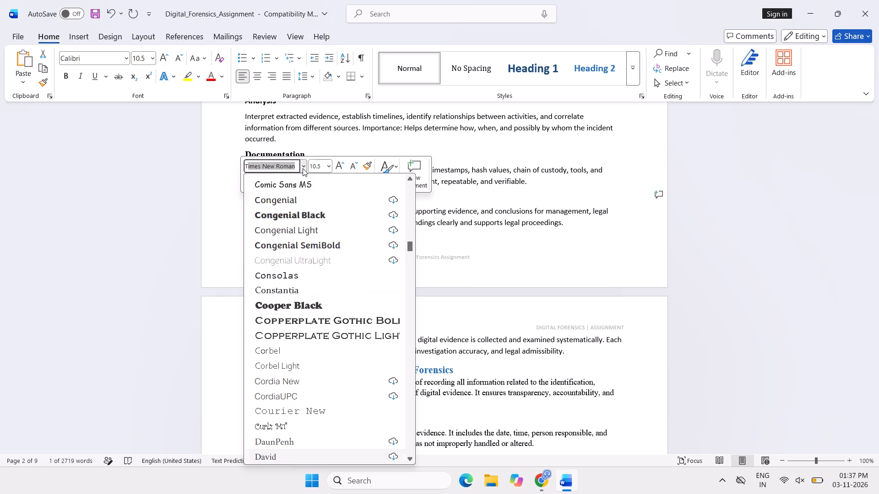
pyautogui.click(292, 165)
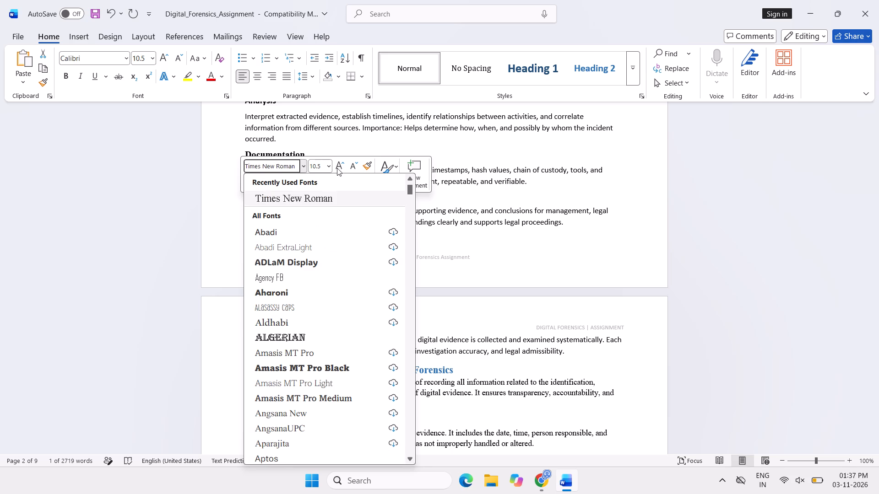
pyautogui.doubleClick(337, 166)
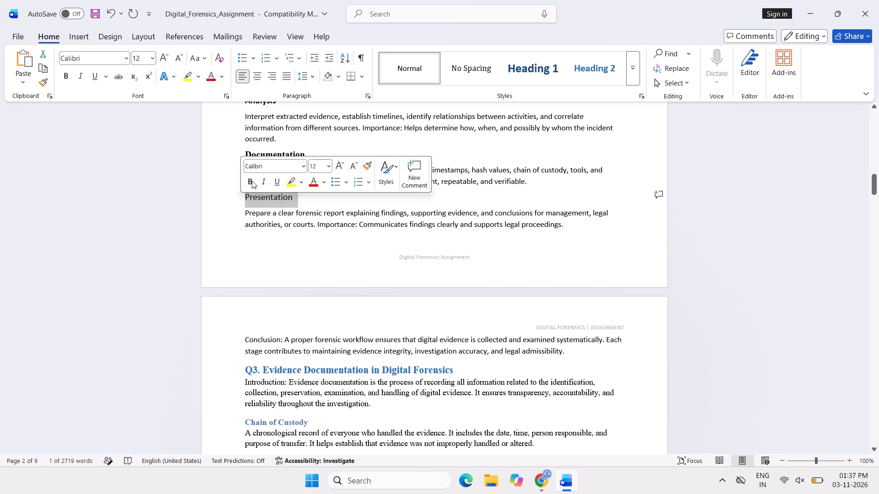
pyautogui.click(252, 181)
# Set all text from the Chain of Custody heading under Q3 through the end of the document to Times New Roman.
pyautogui.scroll(-1, 302, 309)
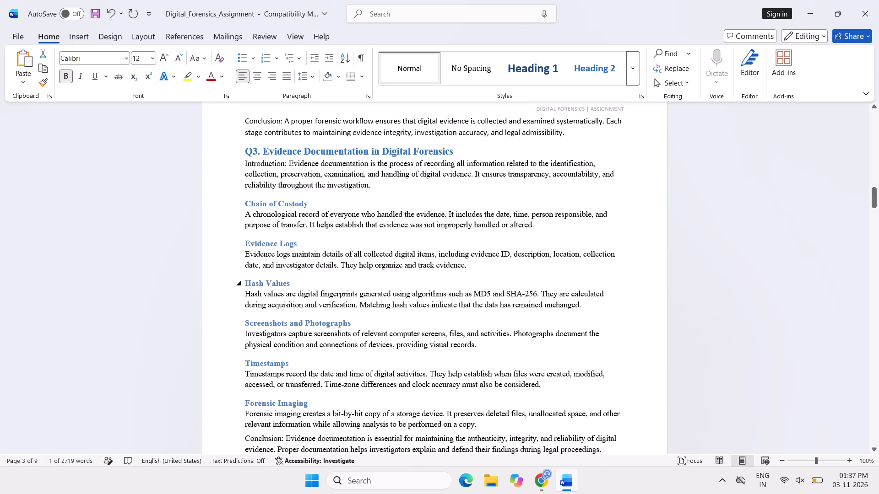
pyautogui.click(242, 199)
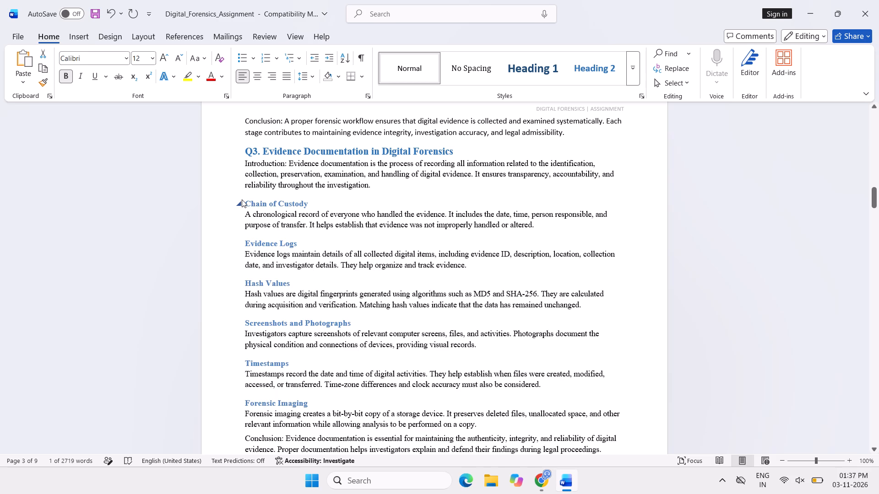
pyautogui.click(243, 199)
pyautogui.moveTo(245, 201); pyautogui.dragTo(347, 253)
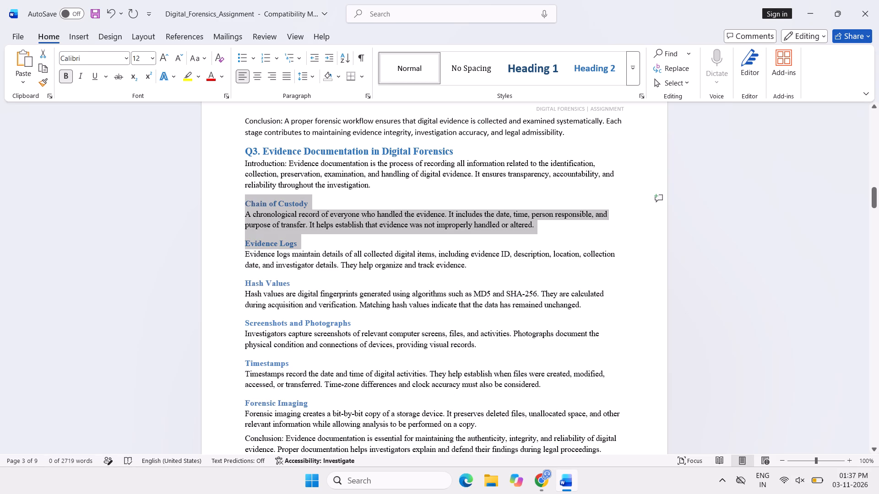
pyautogui.moveTo(347, 253); pyautogui.dragTo(369, 324)
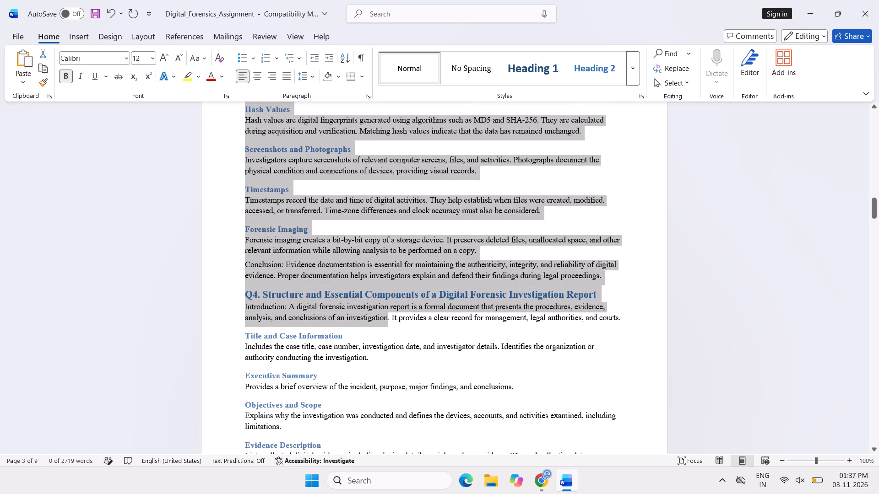
pyautogui.moveTo(369, 324); pyautogui.dragTo(360, 482)
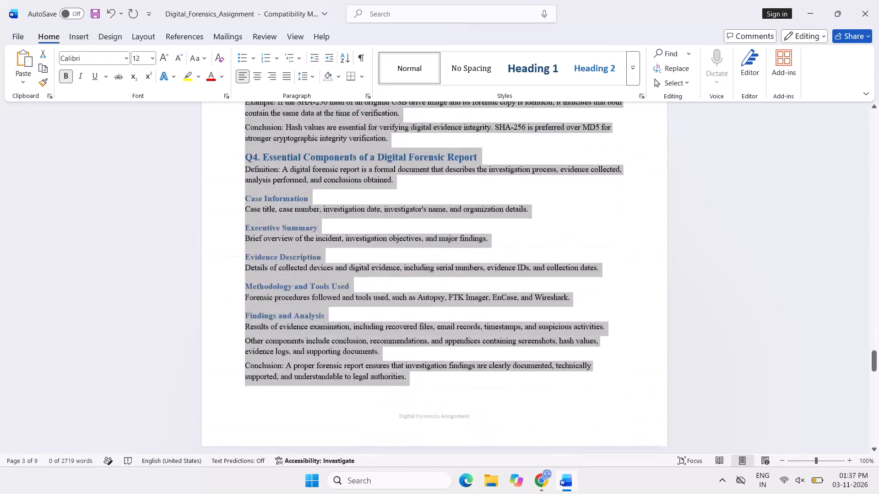
pyautogui.moveTo(360, 482); pyautogui.dragTo(432, 236)
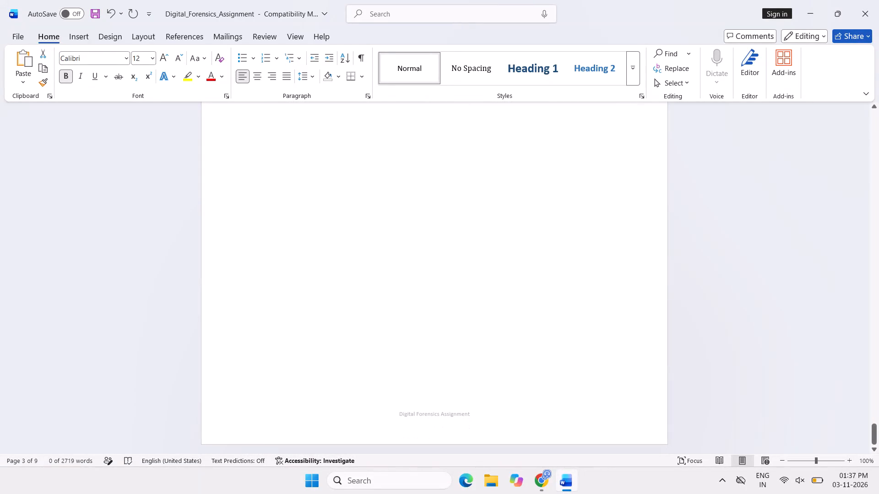
pyautogui.moveTo(432, 236); pyautogui.dragTo(412, 79)
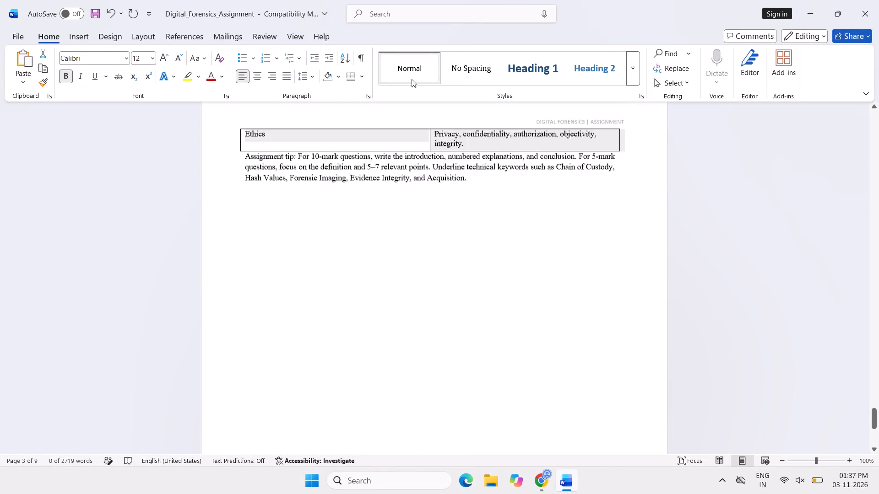
pyautogui.moveTo(412, 79); pyautogui.dragTo(468, 313)
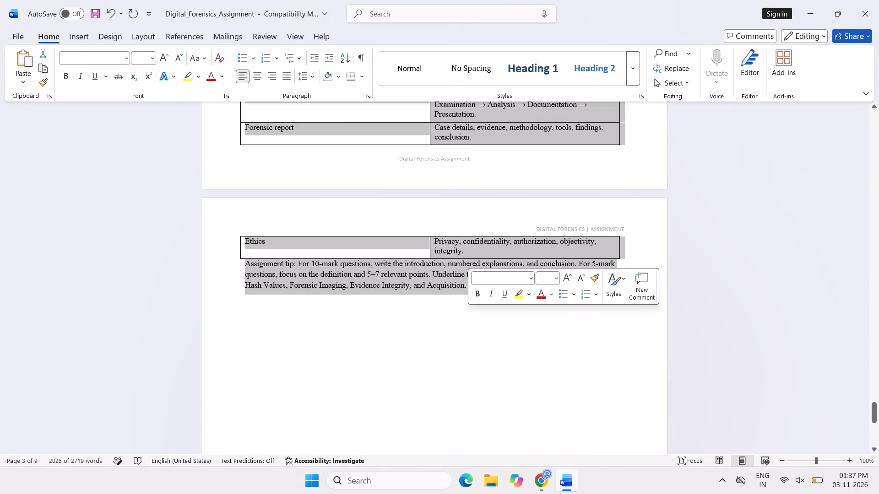
pyautogui.click(127, 56)
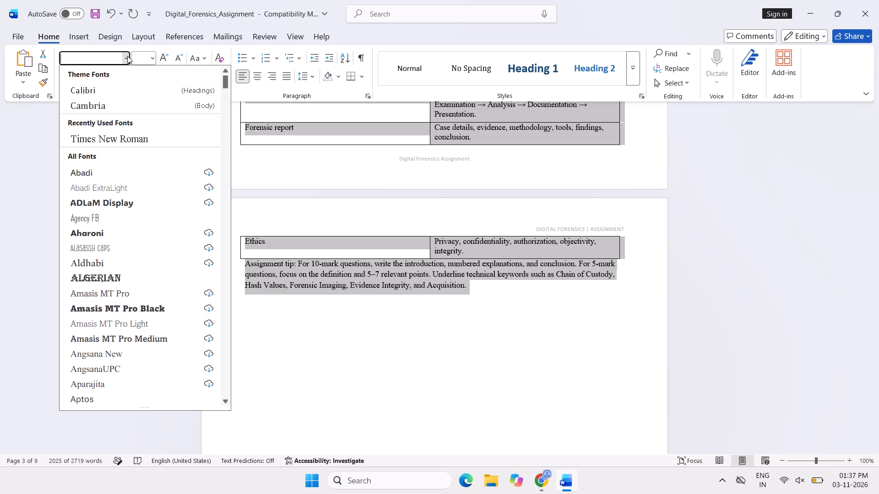
pyautogui.click(124, 135)
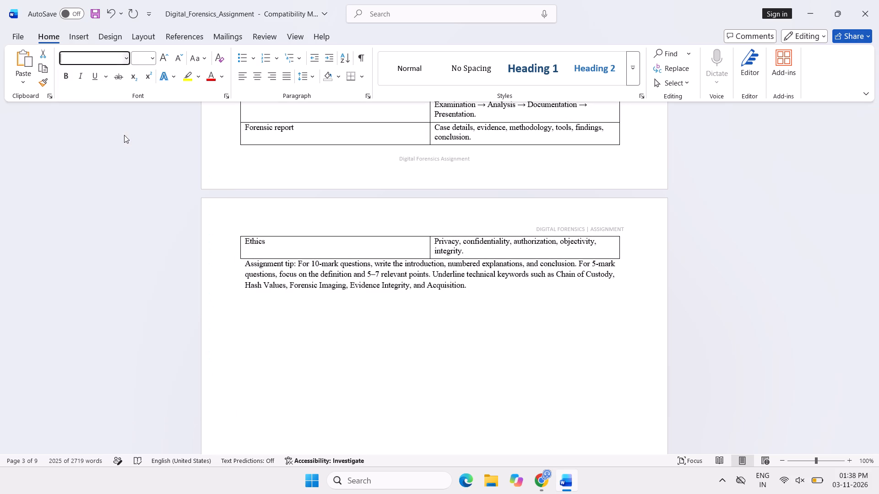
pyautogui.click(345, 368)
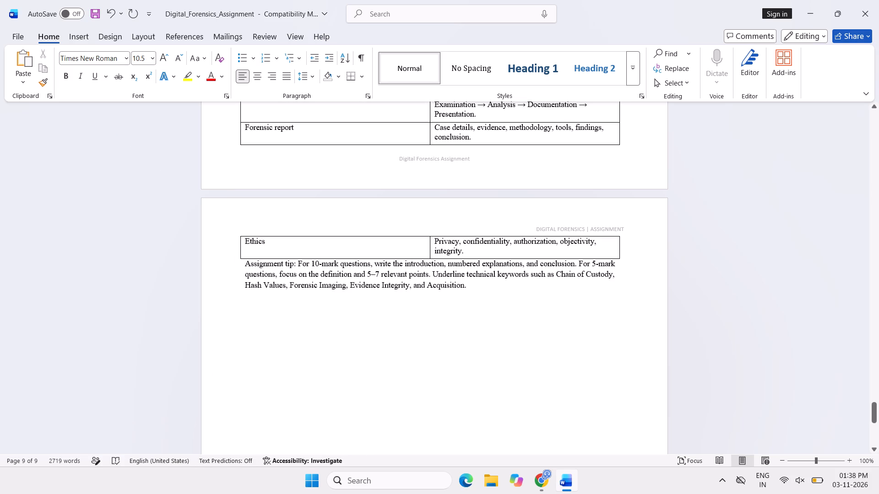
# Delete the entire Assignment tip paragraph below the Quick Revision table on the last page.
pyautogui.moveTo(244, 262); pyautogui.dragTo(465, 300)
pyautogui.press('BackSpace')
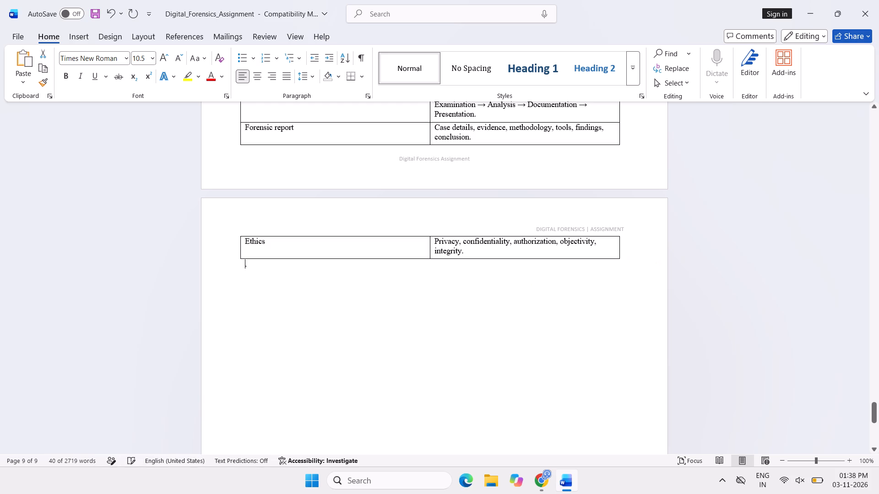
pyautogui.click(402, 283)
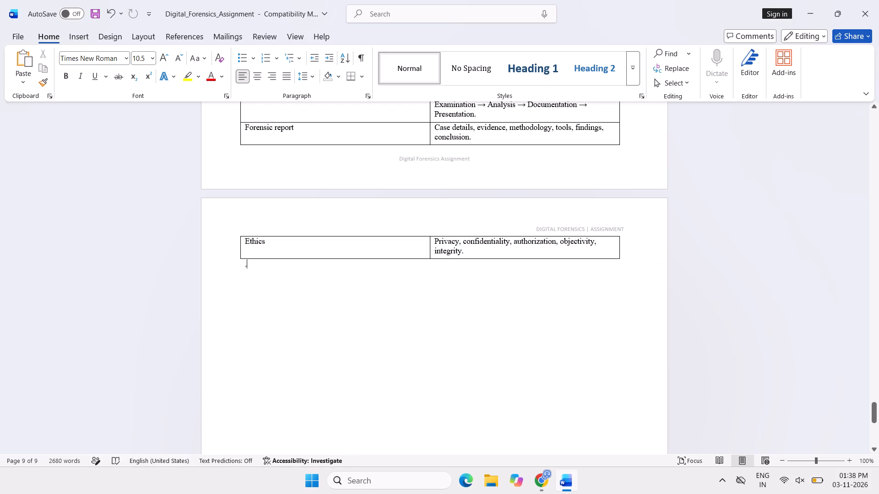
pyautogui.press('BackSpace')
# Apply the Normal style to the Confidentiality heading, its paragraph and the Professional Integrity heading.
pyautogui.scroll(2, 402, 283)
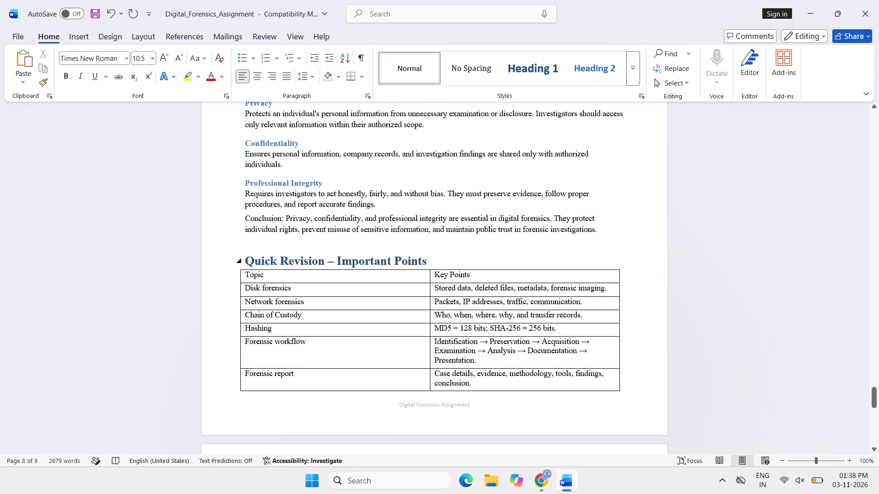
pyautogui.moveTo(324, 184); pyautogui.dragTo(257, 153)
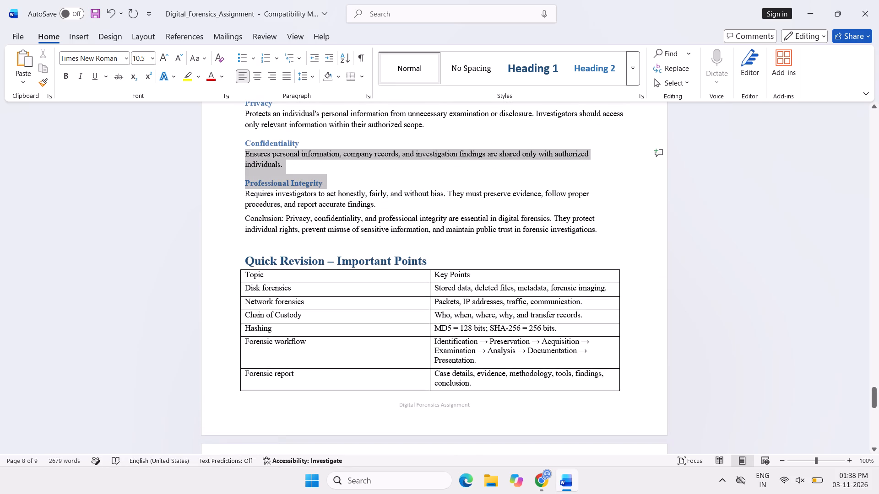
pyautogui.moveTo(257, 153); pyautogui.dragTo(248, 140)
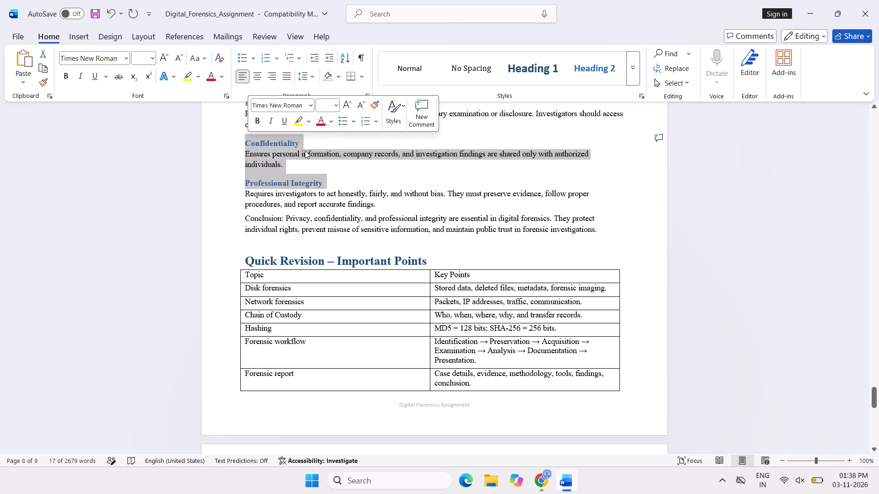
pyautogui.click(409, 69)
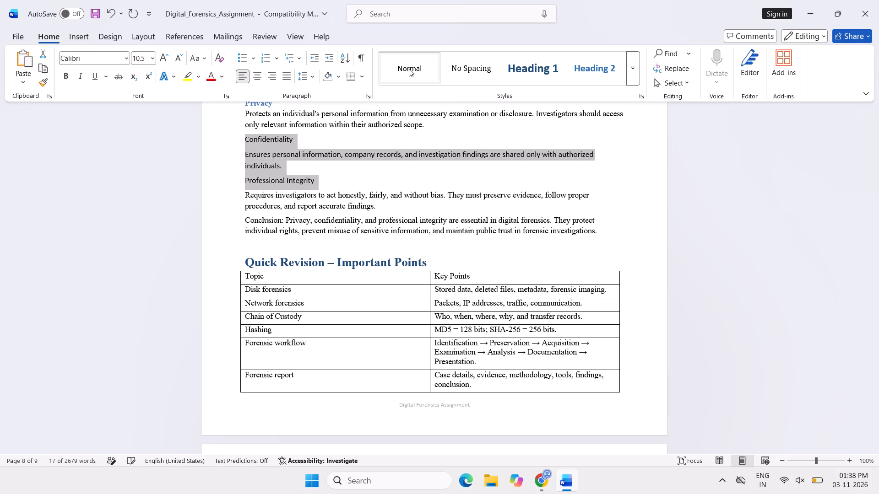
pyautogui.click(303, 134)
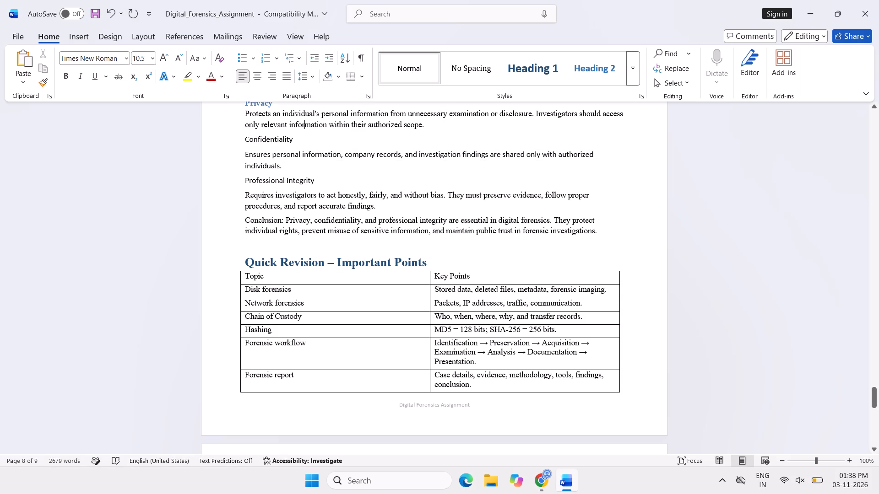
# Make the Confidentiality heading 12 pt and bold, trying Times New Roman as its font.
pyautogui.moveTo(293, 138); pyautogui.dragTo(233, 137)
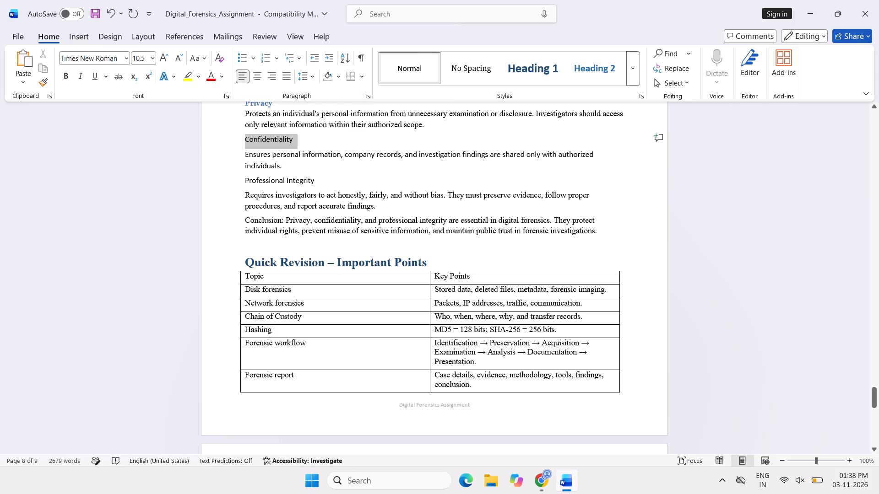
pyautogui.moveTo(233, 137); pyautogui.dragTo(233, 137)
pyautogui.click(127, 56)
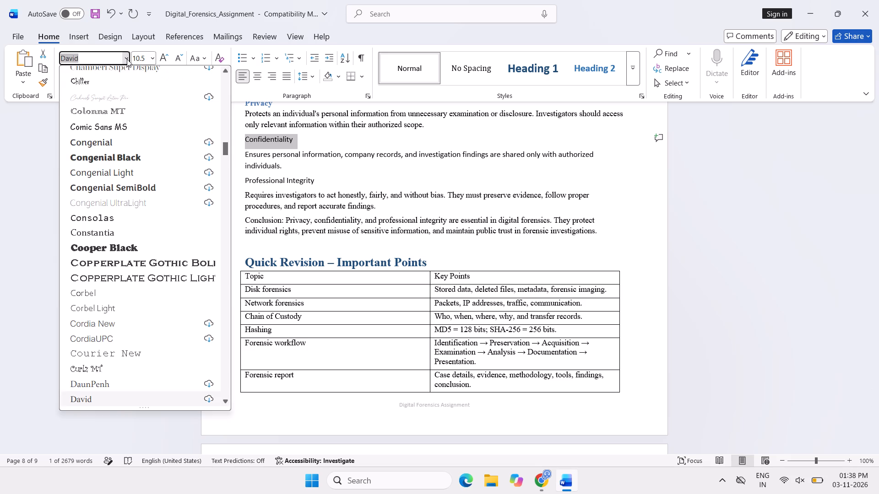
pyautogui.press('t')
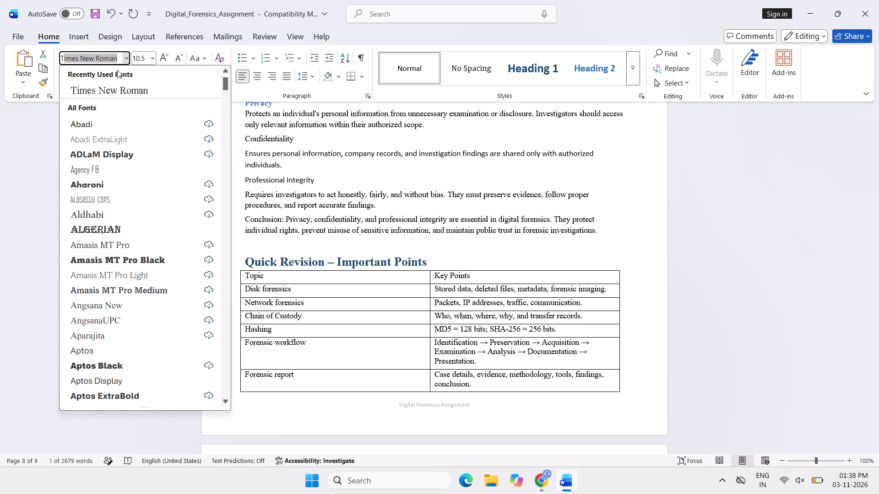
pyautogui.click(115, 55)
pyautogui.doubleClick(159, 56)
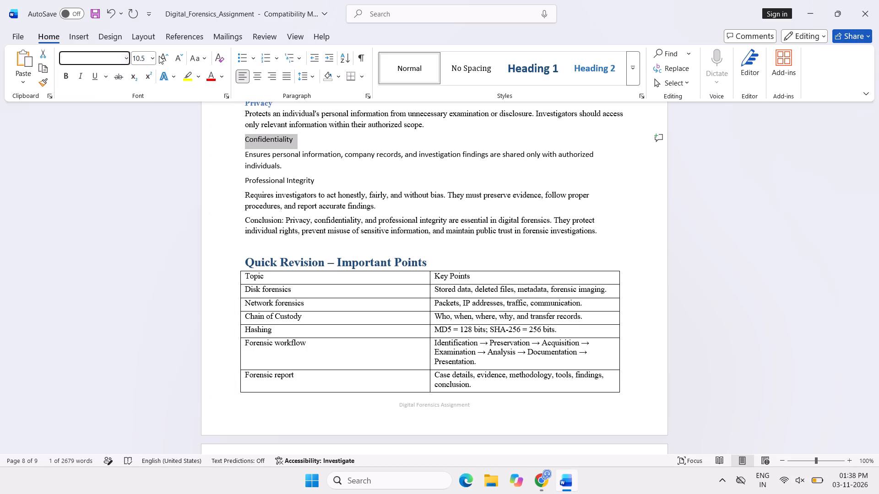
pyautogui.click(65, 74)
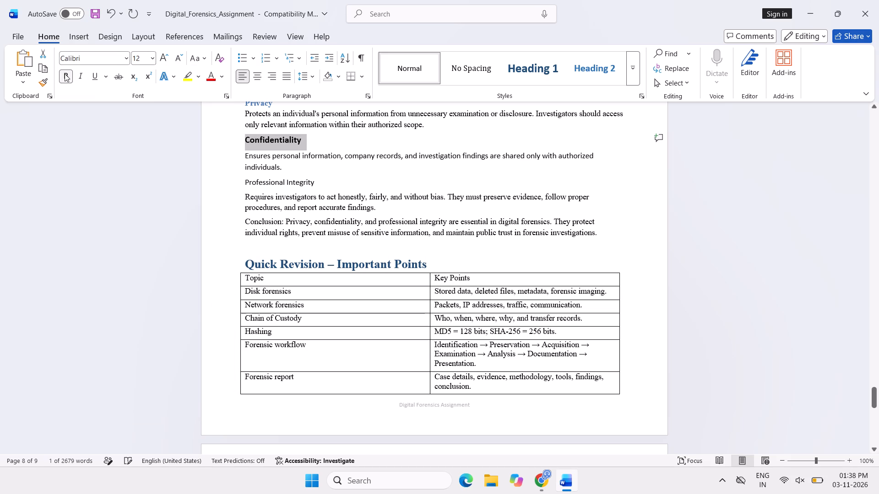
# Set the font of the entire document to Times New Roman.
pyautogui.click(251, 171)
pyautogui.moveTo(251, 171); pyautogui.dragTo(278, 164)
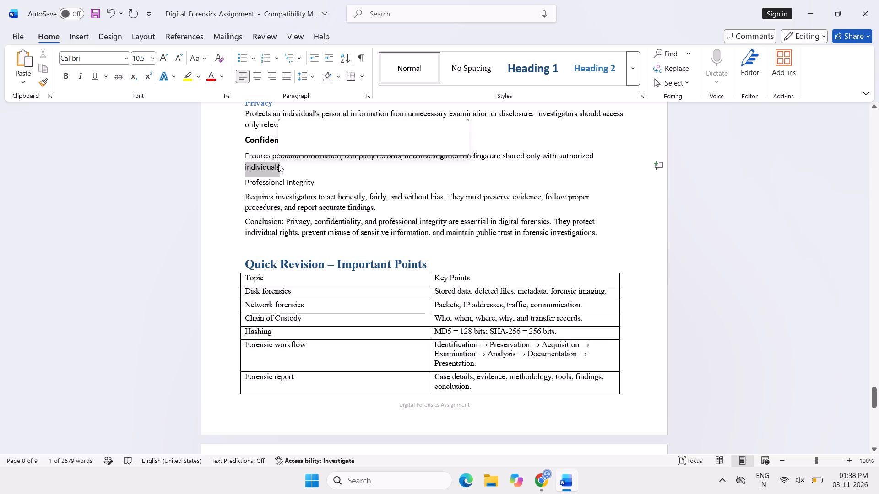
pyautogui.click(329, 181)
pyautogui.hotkey('ctrl', 'a')
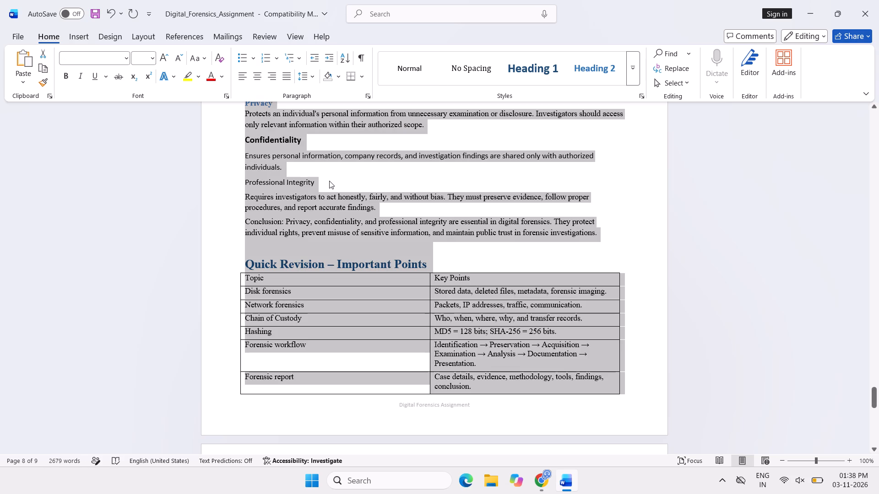
pyautogui.click(133, 61)
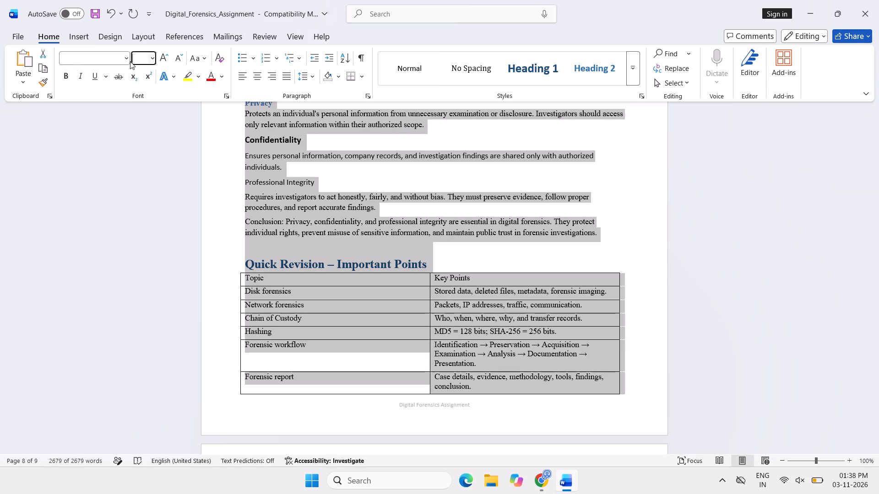
pyautogui.click(127, 59)
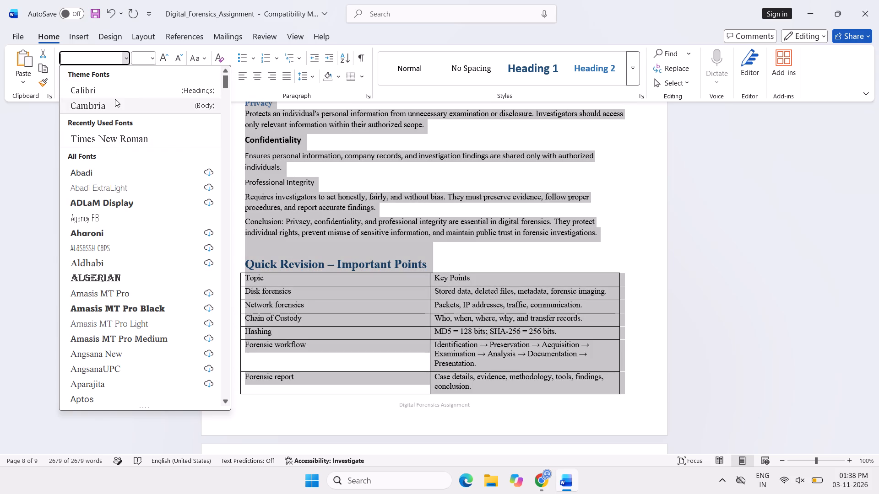
pyautogui.click(118, 136)
pyautogui.click(118, 136)
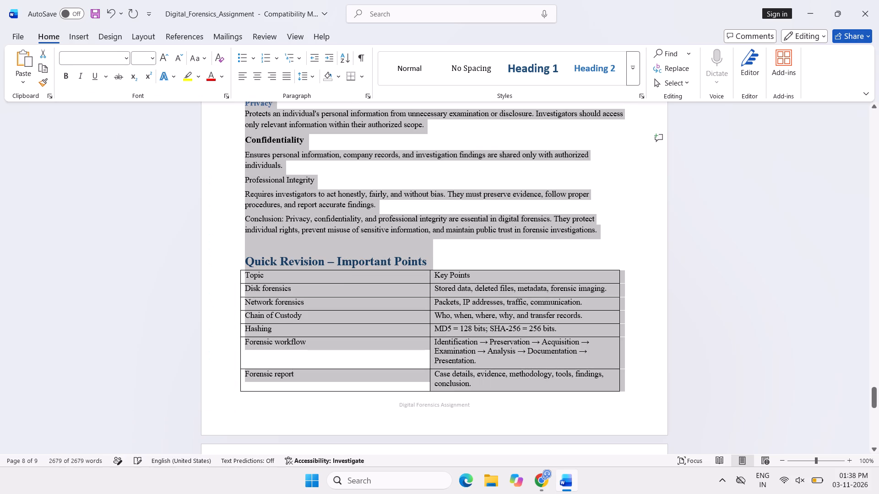
# Apply the Normal style to the Privacy heading and make it bold in Times New Roman.
pyautogui.scroll(1, 201, 229)
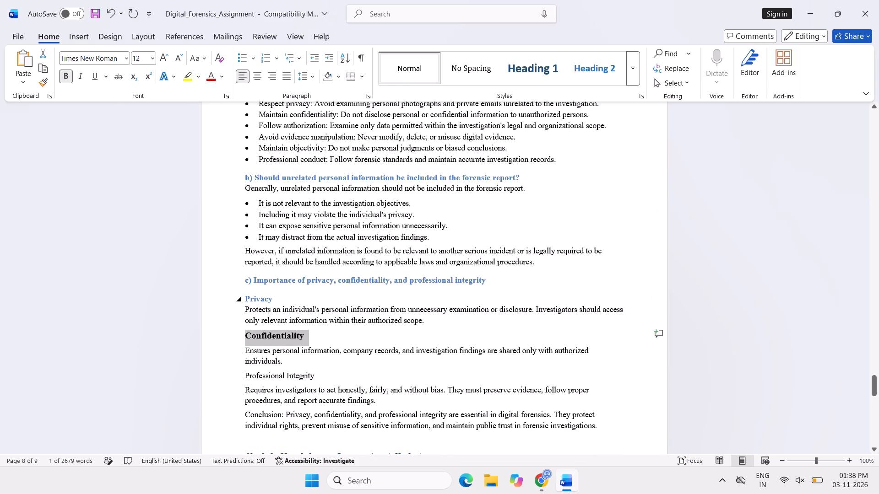
pyautogui.moveTo(292, 302); pyautogui.dragTo(334, 313)
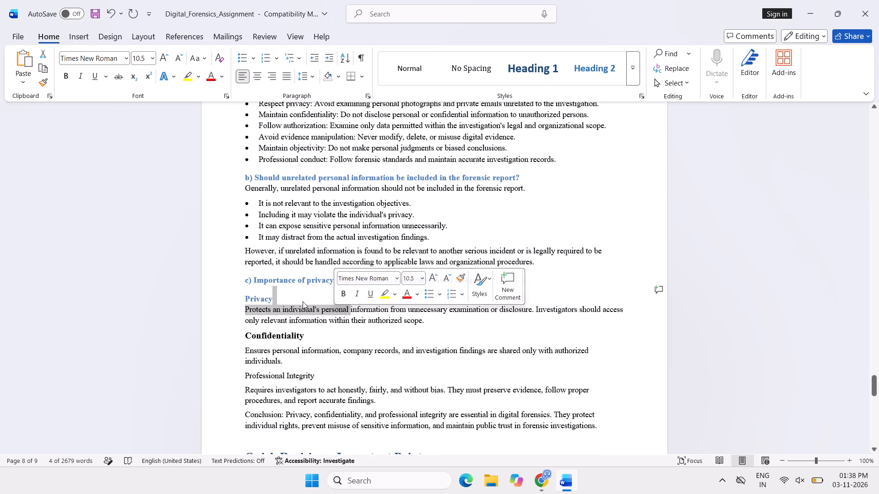
pyautogui.click(280, 296)
pyautogui.moveTo(280, 296); pyautogui.dragTo(261, 297)
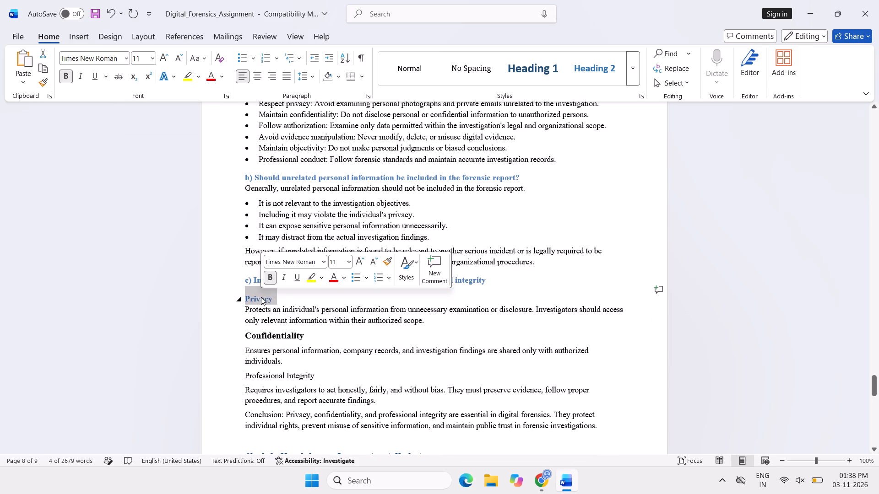
pyautogui.click(358, 260)
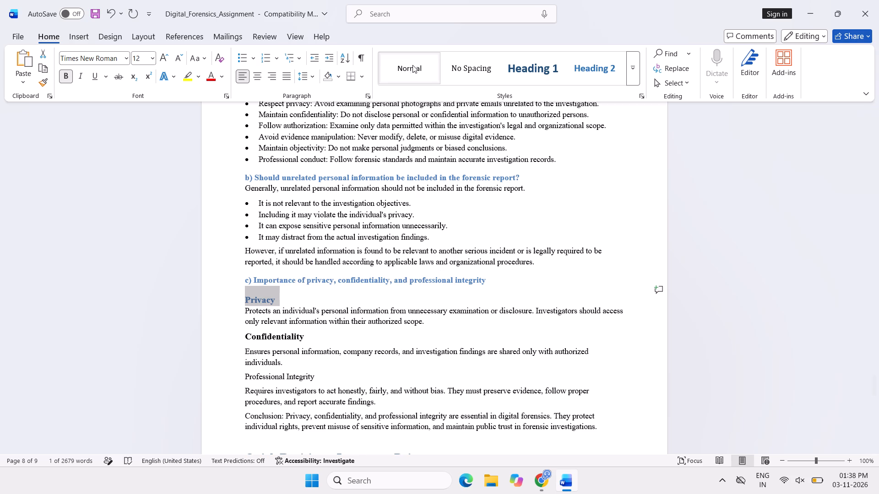
pyautogui.click(413, 64)
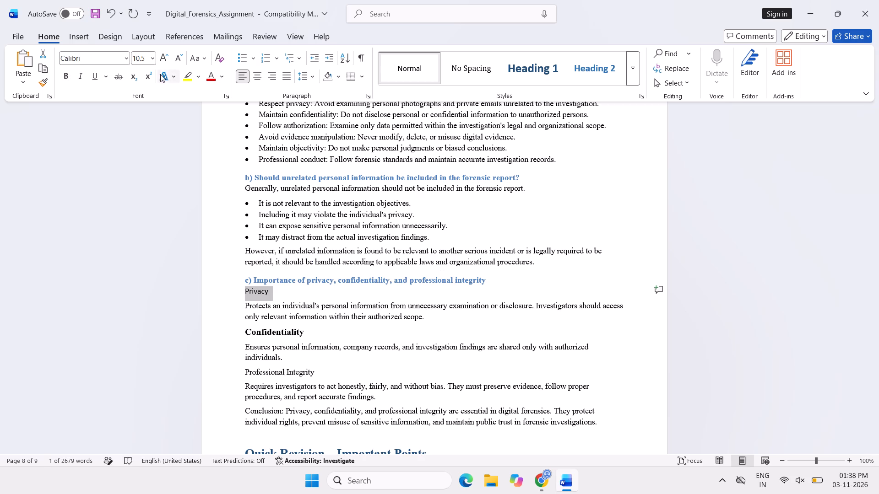
pyautogui.click(63, 70)
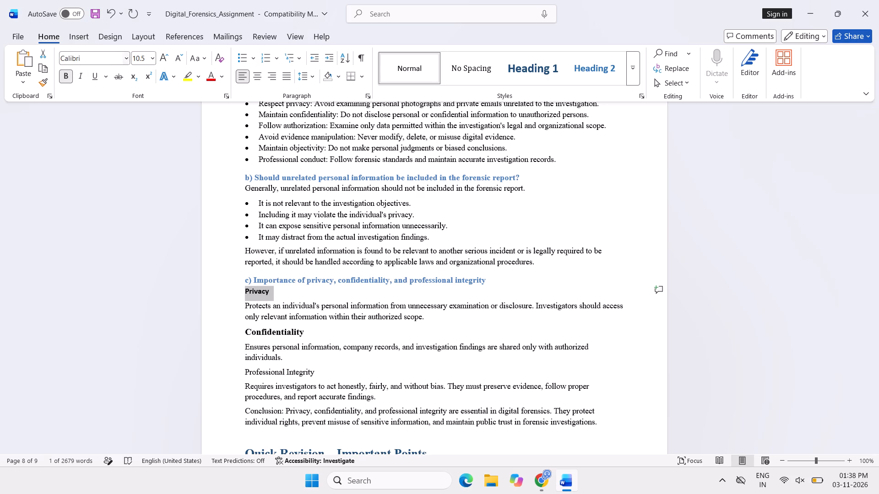
pyautogui.click(125, 59)
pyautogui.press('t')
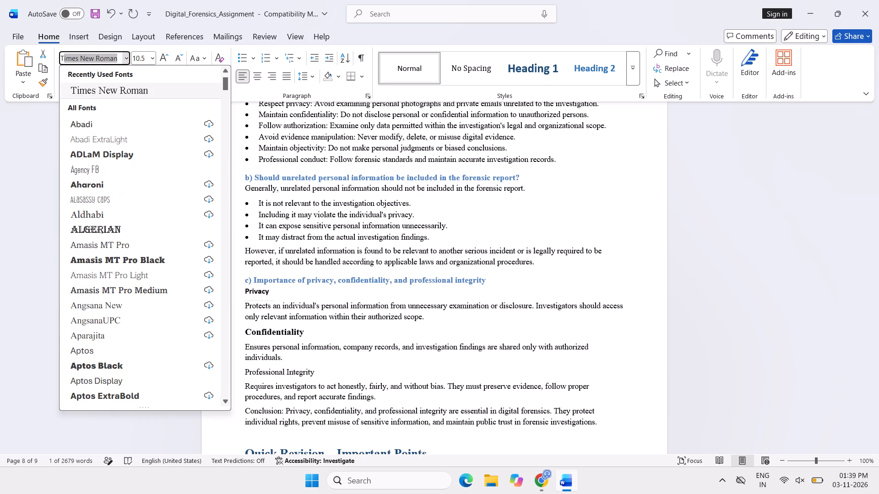
pyautogui.click(121, 86)
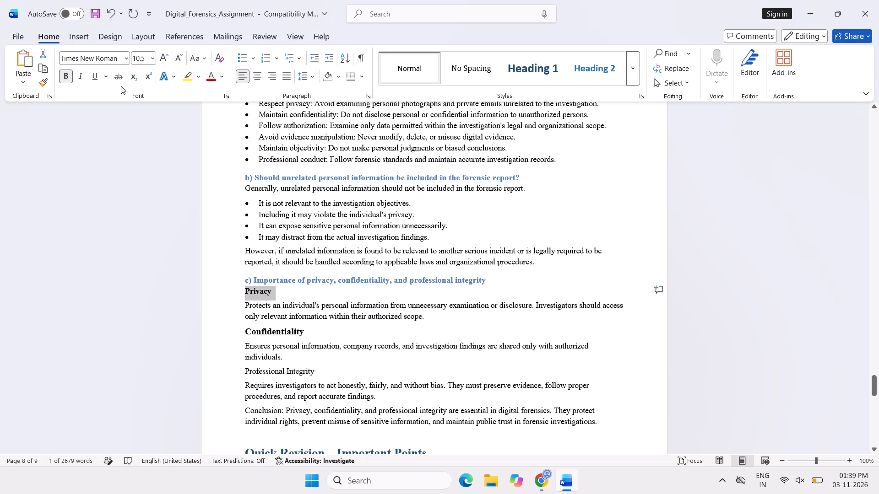
pyautogui.click(205, 295)
pyautogui.click(205, 295)
# Restyle heading c) on the importance of privacy, confidentiality and professional integrity as Normal, in bold 12 pt Times New Roman.
pyautogui.moveTo(467, 258); pyautogui.dragTo(511, 250)
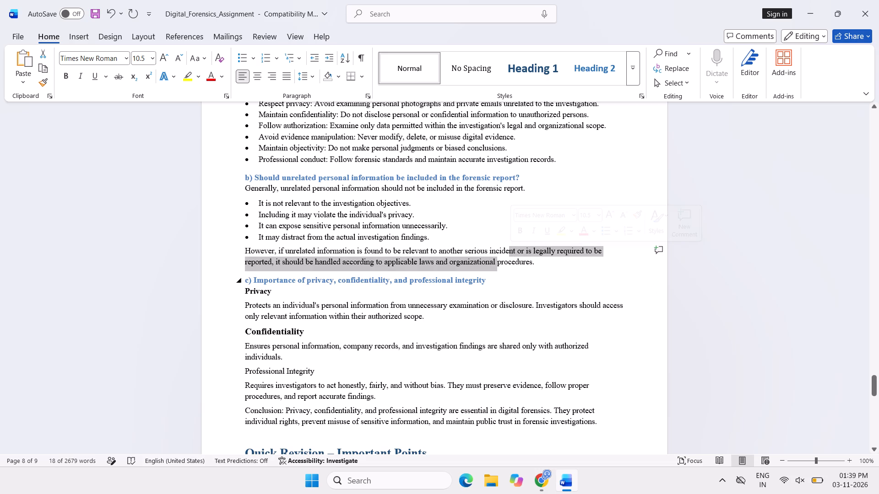
pyautogui.moveTo(485, 281); pyautogui.dragTo(252, 283)
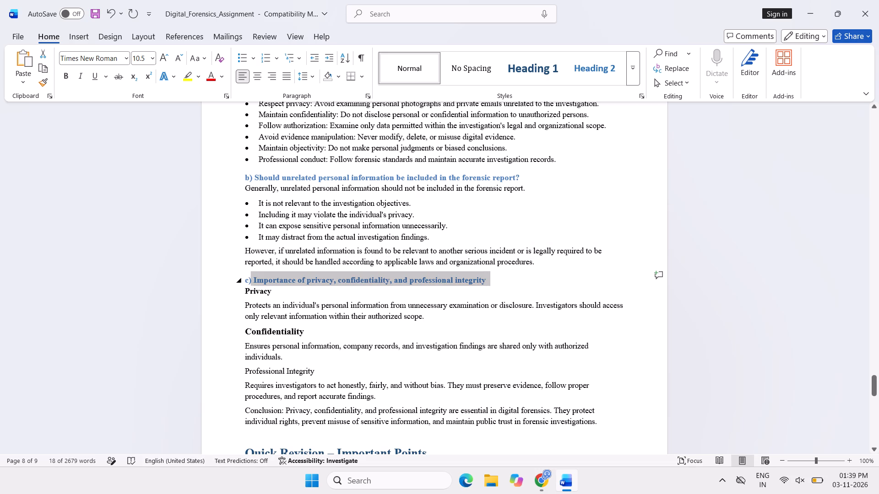
pyautogui.moveTo(252, 283); pyautogui.dragTo(243, 279)
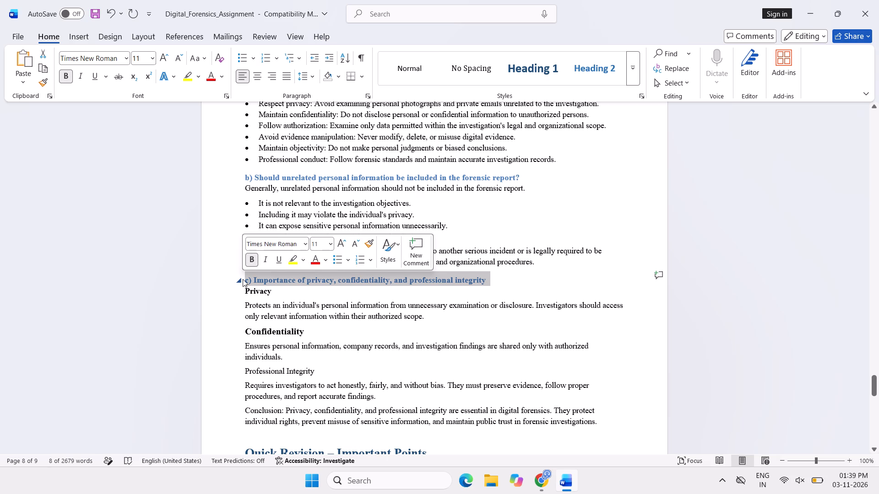
pyautogui.click(408, 70)
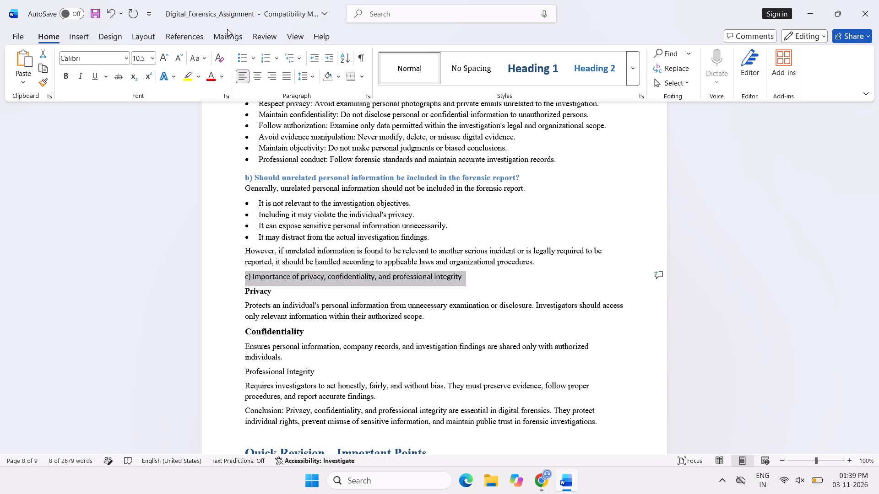
pyautogui.click(125, 59)
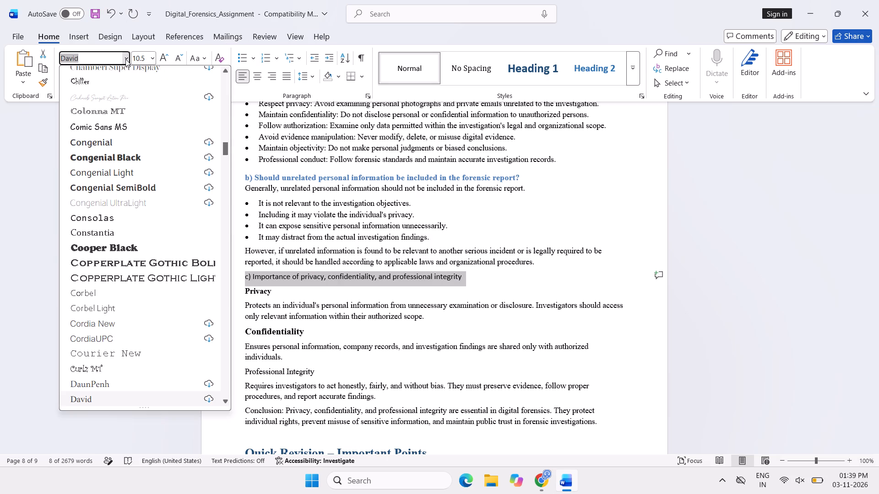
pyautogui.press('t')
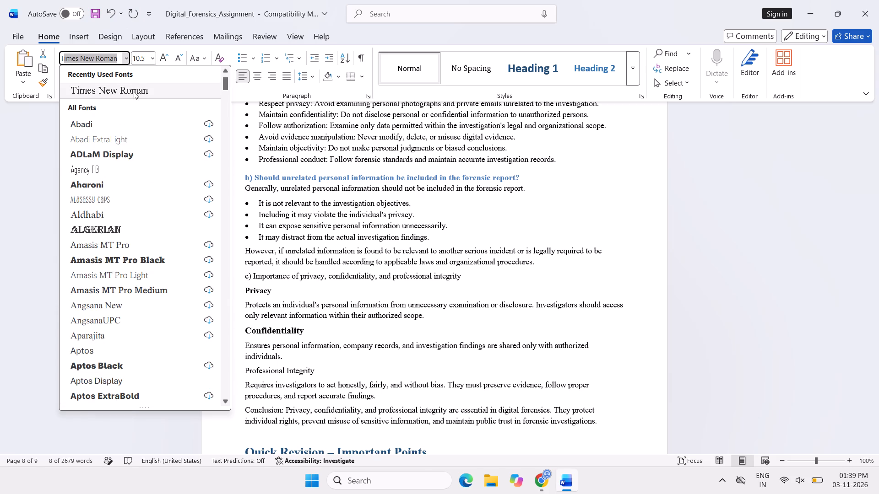
pyautogui.click(134, 91)
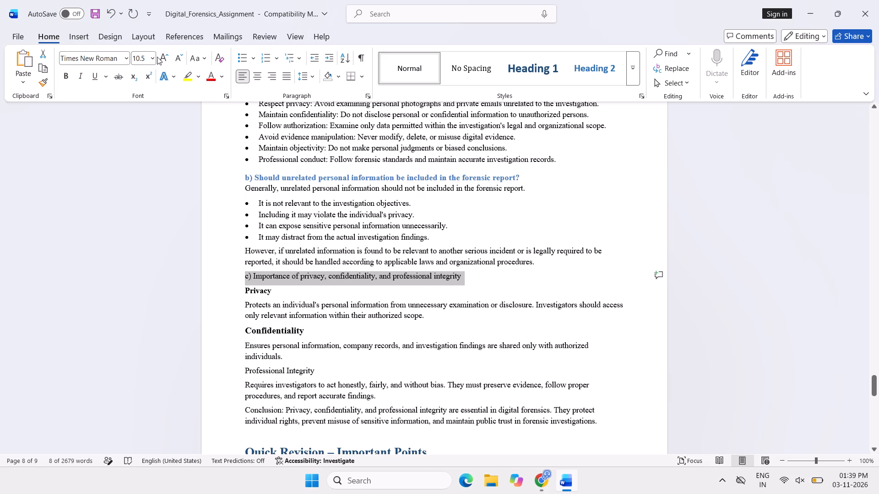
pyautogui.doubleClick(161, 57)
pyautogui.click(68, 76)
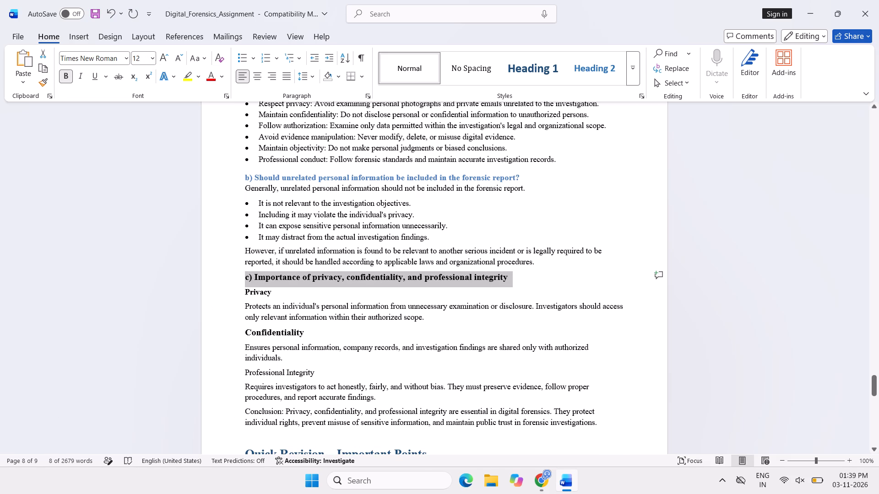
# Restyle heading b) on including unrelated personal information in the forensic report as Normal, in bold 12 pt Times New Roman.
pyautogui.moveTo(244, 177); pyautogui.dragTo(363, 182)
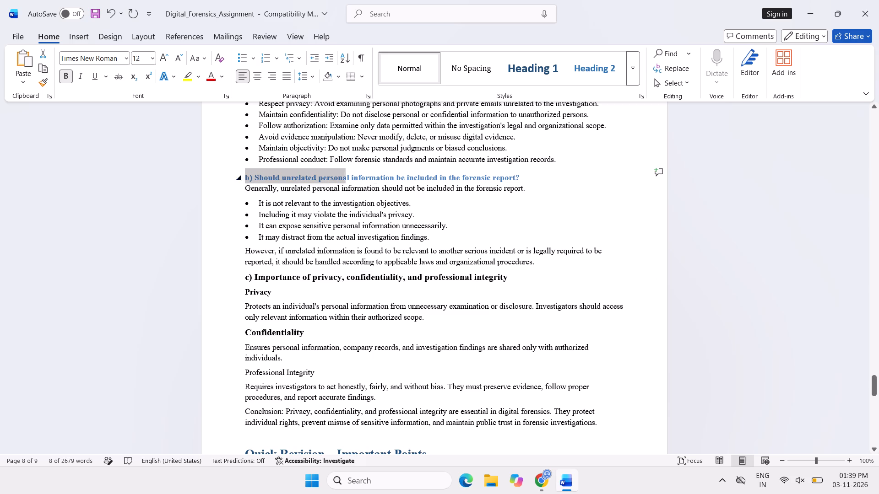
pyautogui.moveTo(363, 182); pyautogui.dragTo(519, 175)
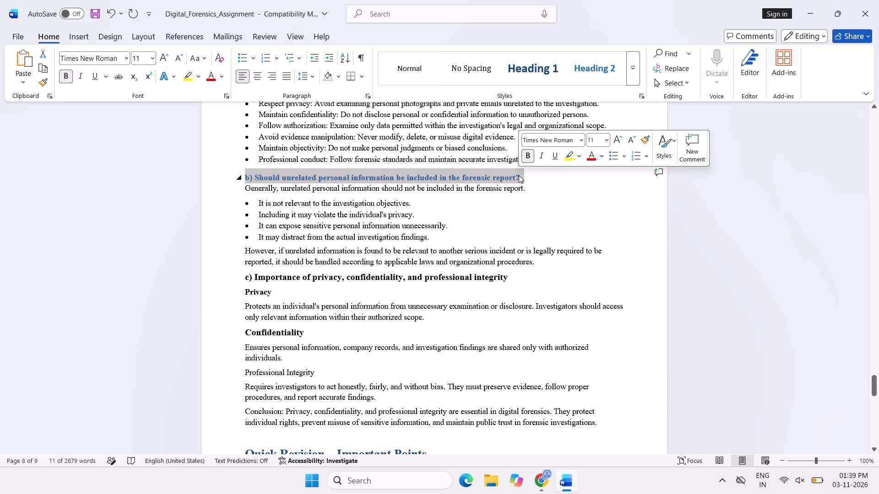
pyautogui.click(405, 67)
pyautogui.doubleClick(158, 54)
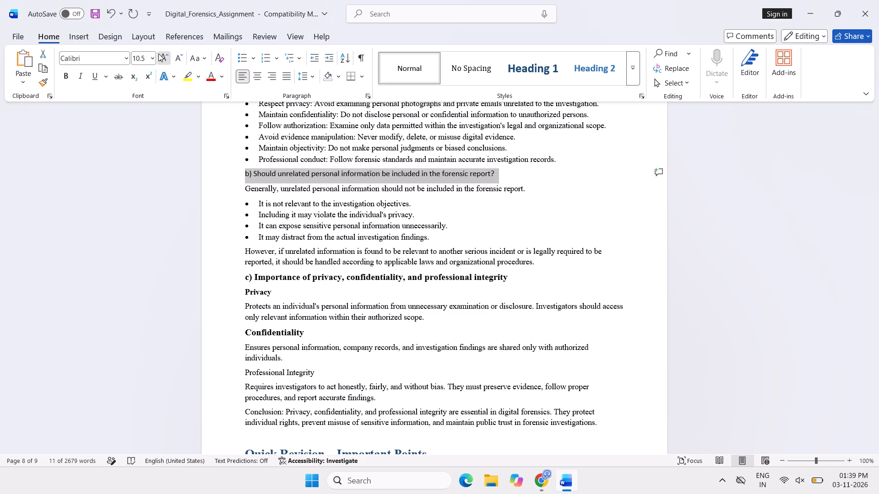
pyautogui.click(126, 59)
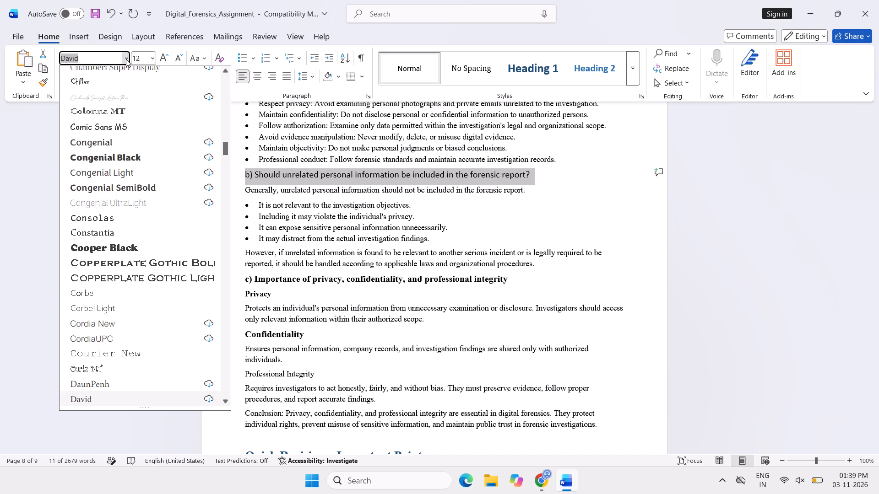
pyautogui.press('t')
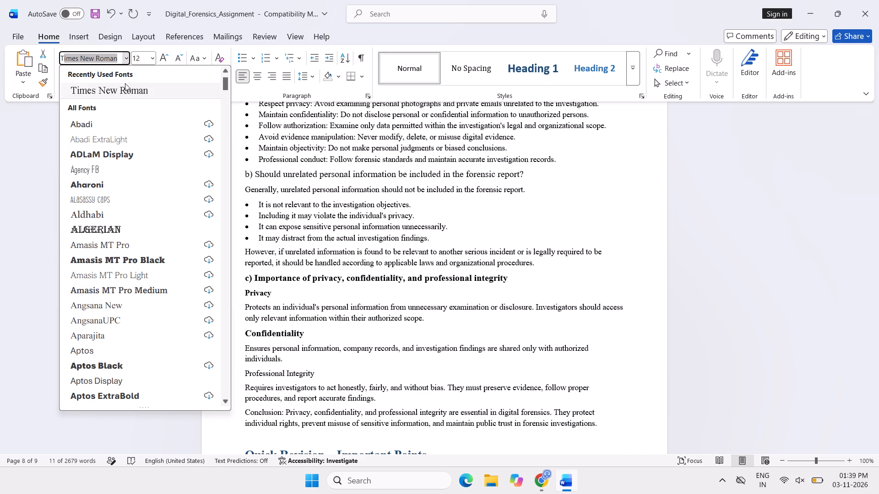
pyautogui.click(122, 91)
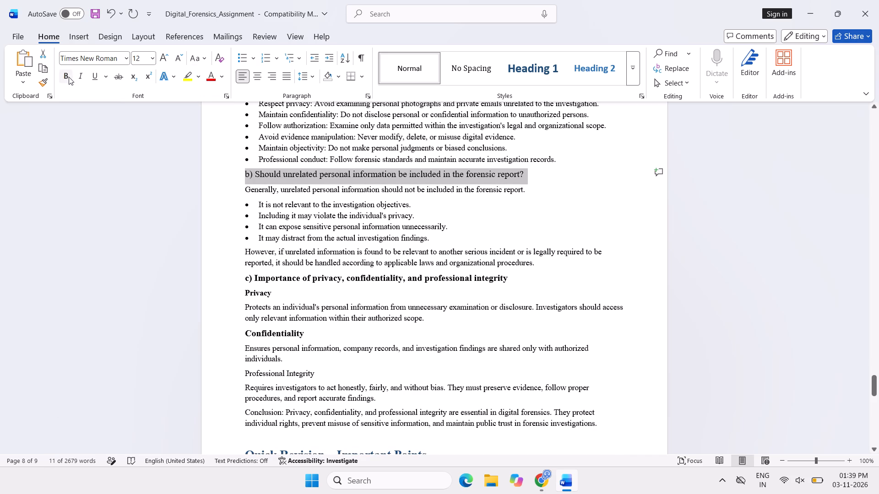
pyautogui.click(68, 75)
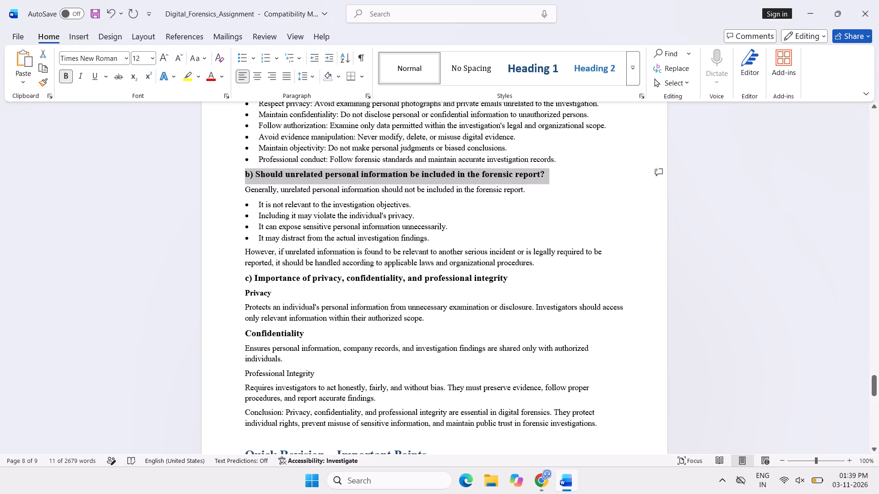
pyautogui.click(505, 235)
# Restyle the Q5 Ethical Issues heading and the a) Ethical responsibilities heading together as Normal, in bold 12 pt Times New Roman.
pyautogui.scroll(2, 505, 235)
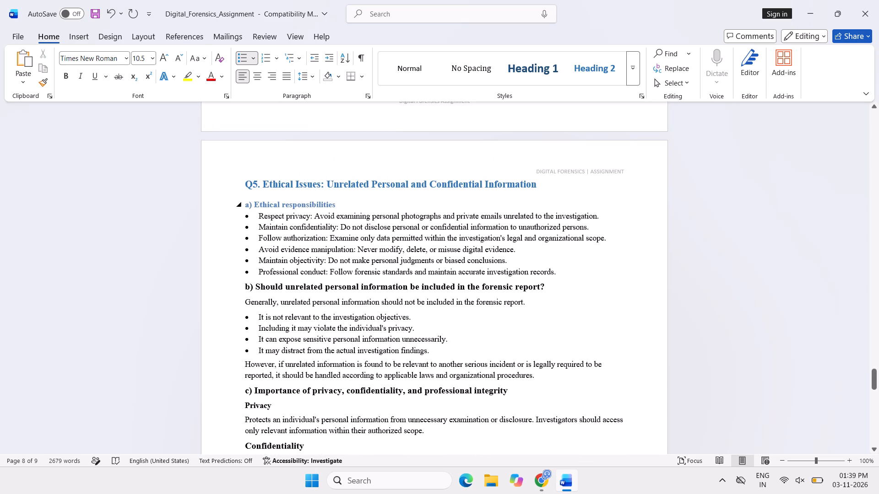
pyautogui.moveTo(335, 203); pyautogui.dragTo(260, 186)
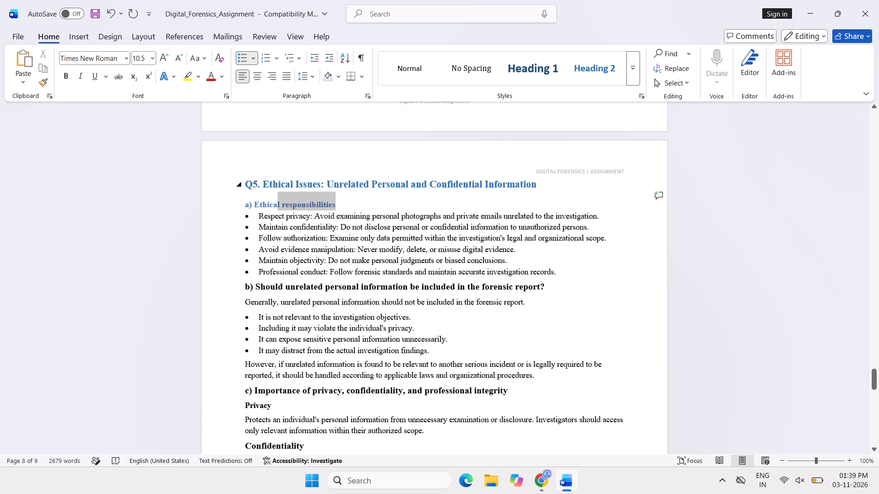
pyautogui.moveTo(260, 186); pyautogui.dragTo(250, 178)
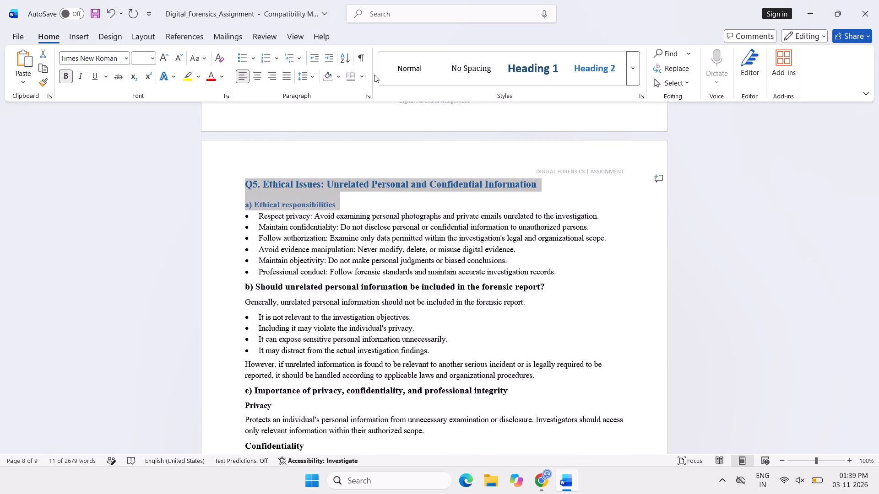
pyautogui.click(399, 67)
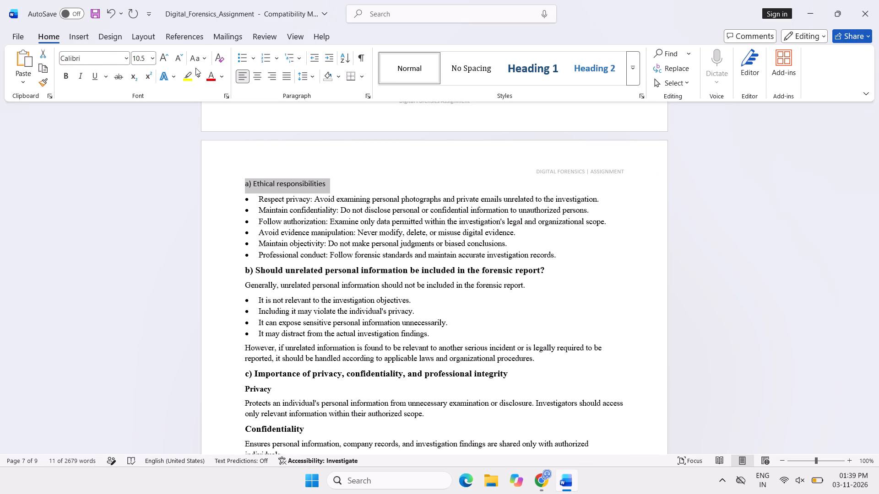
pyautogui.click(128, 58)
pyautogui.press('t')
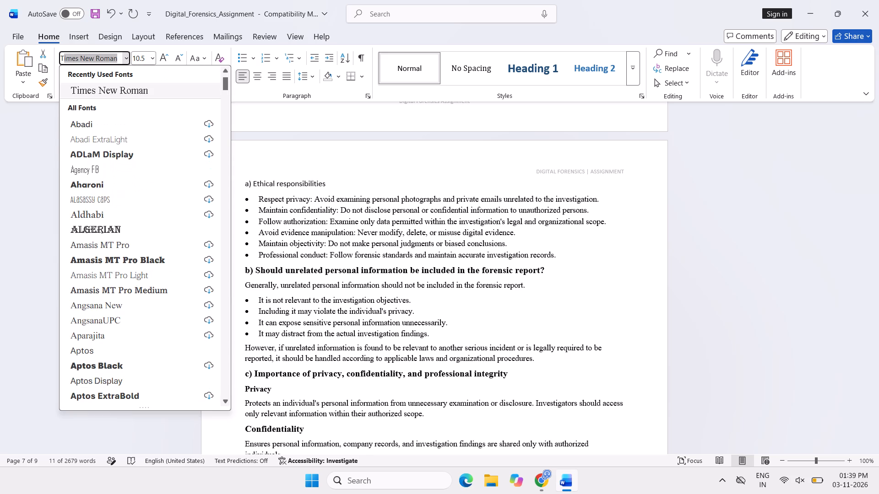
pyautogui.click(130, 91)
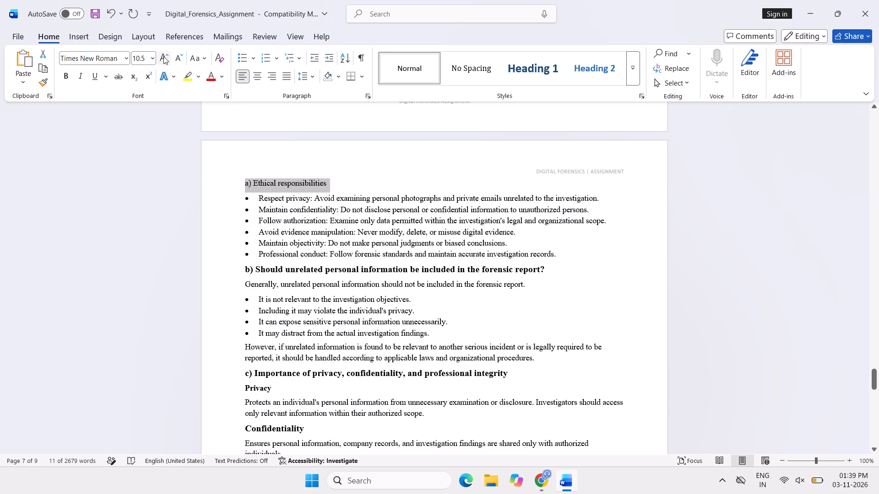
pyautogui.click(164, 57)
pyautogui.click(164, 57)
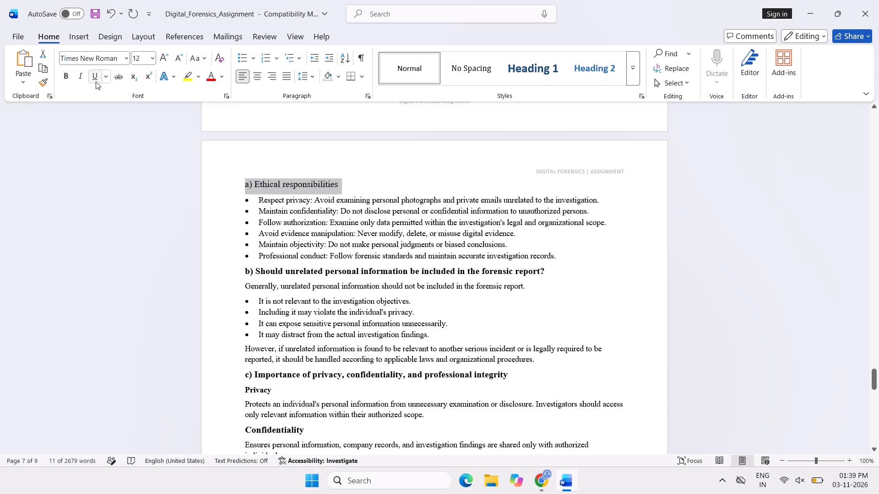
pyautogui.click(69, 75)
# Restyle the Findings and Analysis heading in Q4 as Normal, in bold 12 pt Times New Roman.
pyautogui.scroll(1, 179, 212)
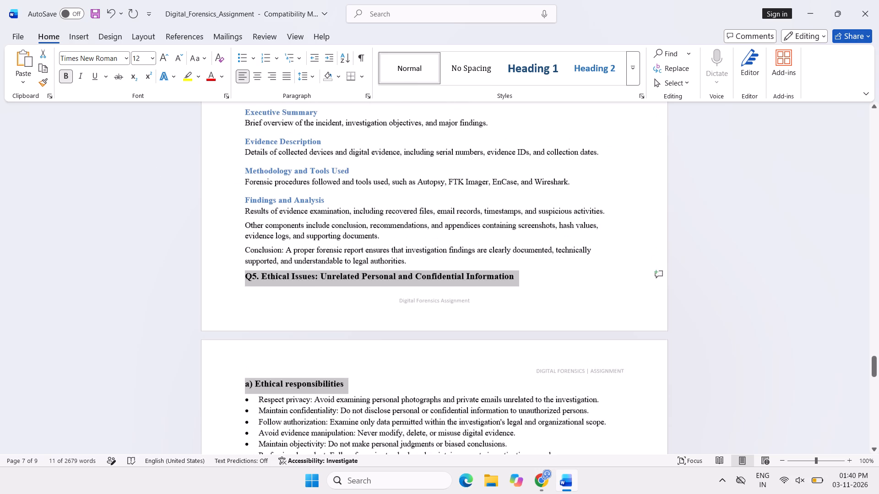
pyautogui.scroll(1, 179, 212)
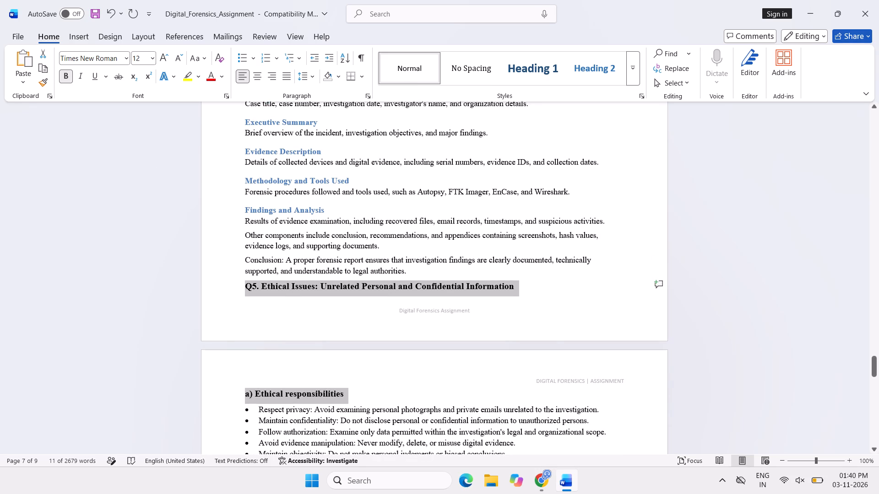
pyautogui.moveTo(326, 209); pyautogui.dragTo(252, 209)
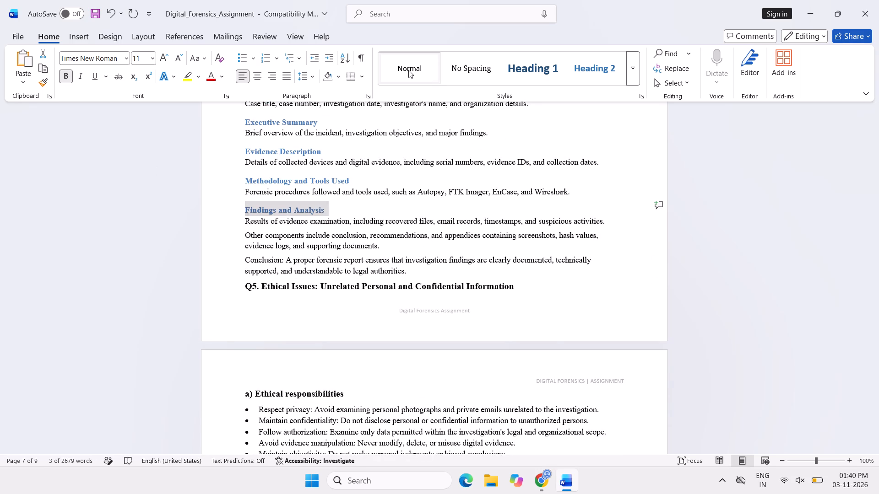
pyautogui.click(408, 70)
pyautogui.click(127, 58)
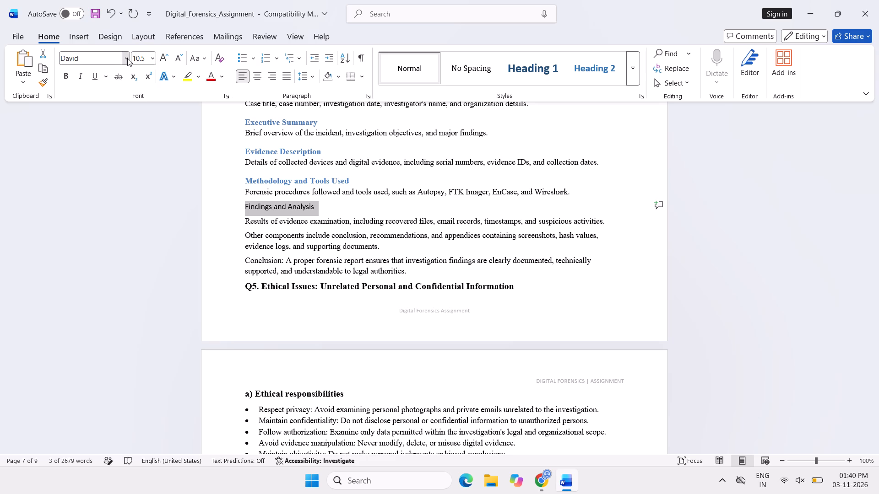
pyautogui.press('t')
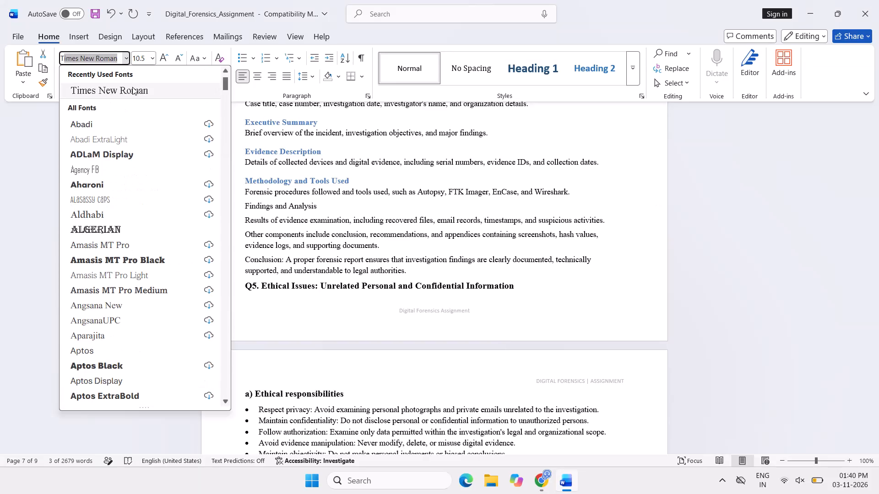
pyautogui.click(134, 92)
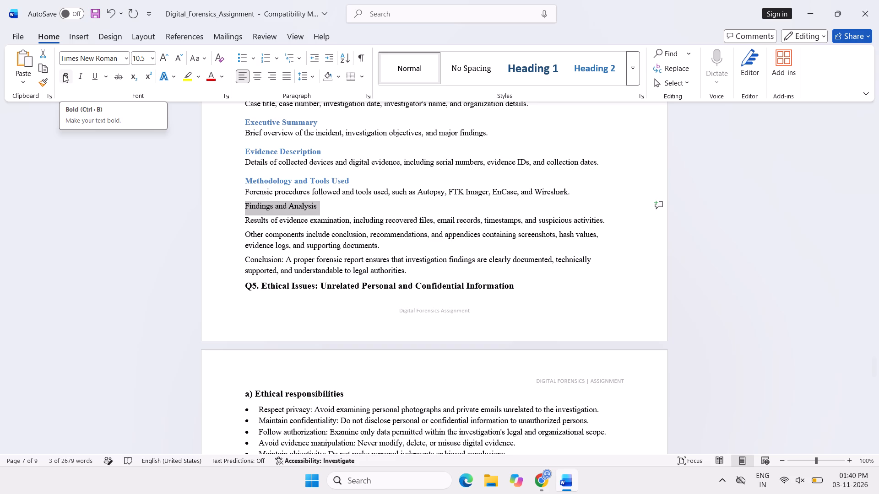
pyautogui.click(63, 75)
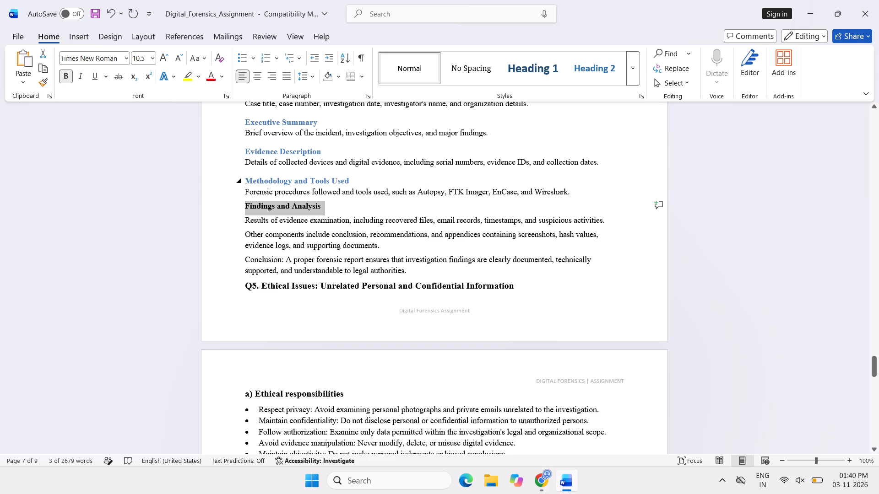
pyautogui.click(165, 62)
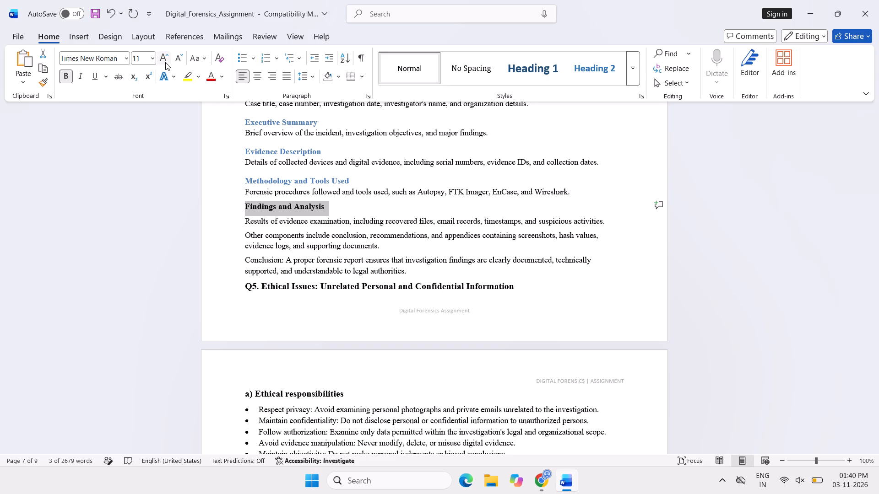
pyautogui.click(165, 62)
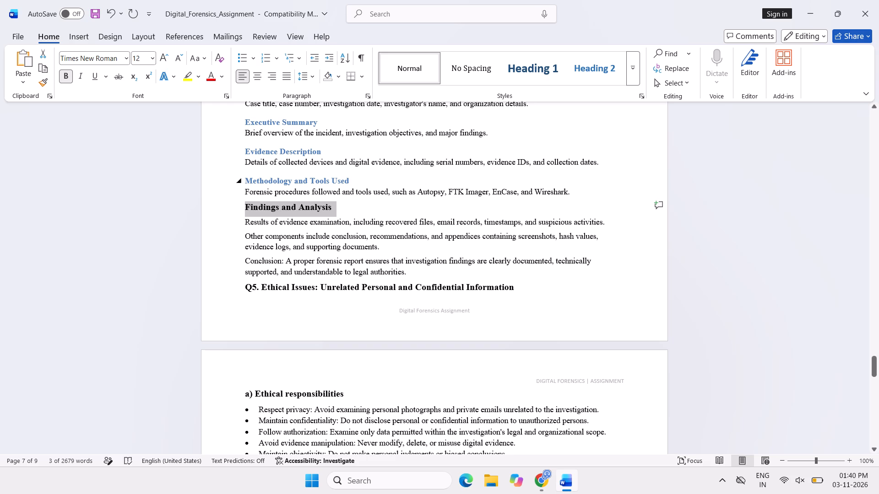
# Restyle the Methodology and Tools Used heading as Normal, in bold 12 pt Times New Roman.
pyautogui.moveTo(353, 177); pyautogui.dragTo(258, 176)
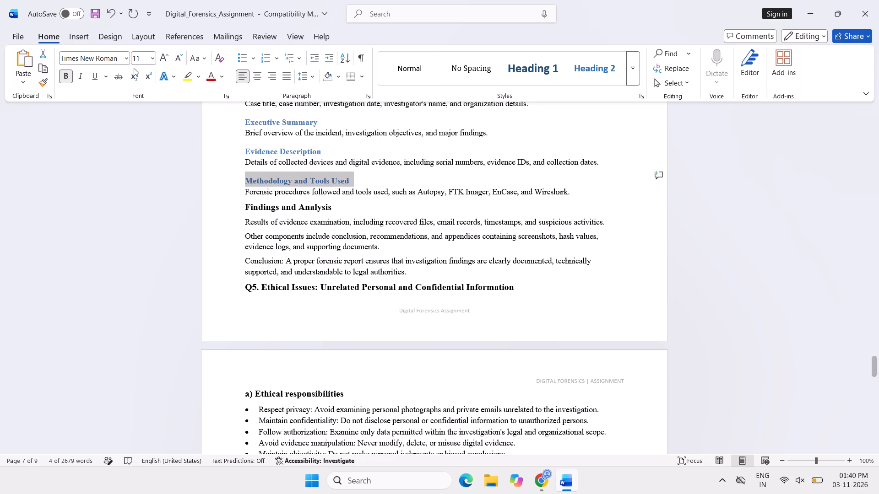
pyautogui.click(405, 73)
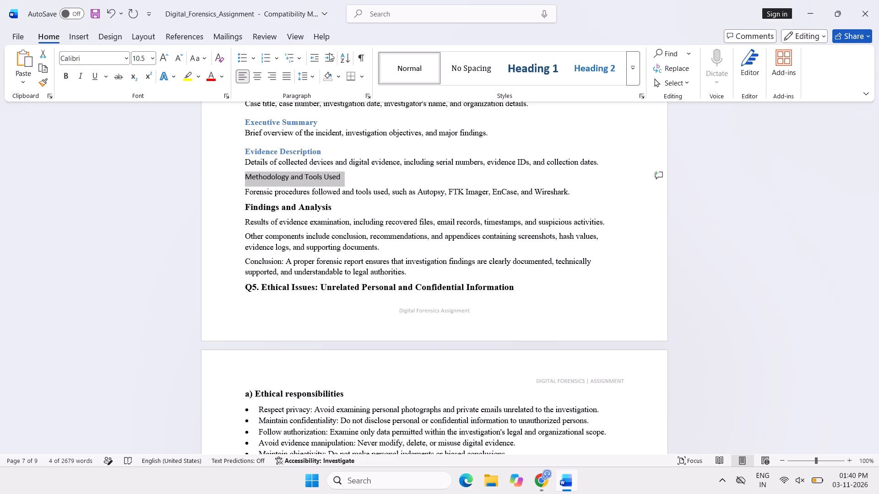
pyautogui.click(127, 63)
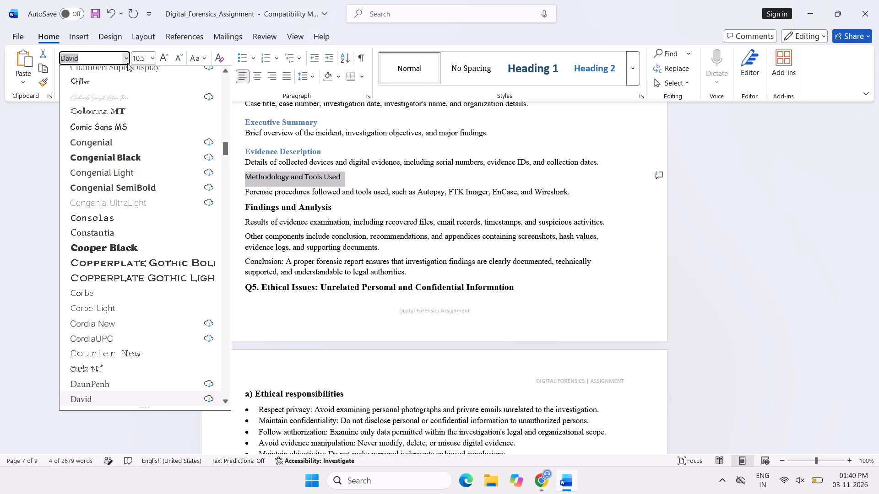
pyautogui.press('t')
pyautogui.click(135, 96)
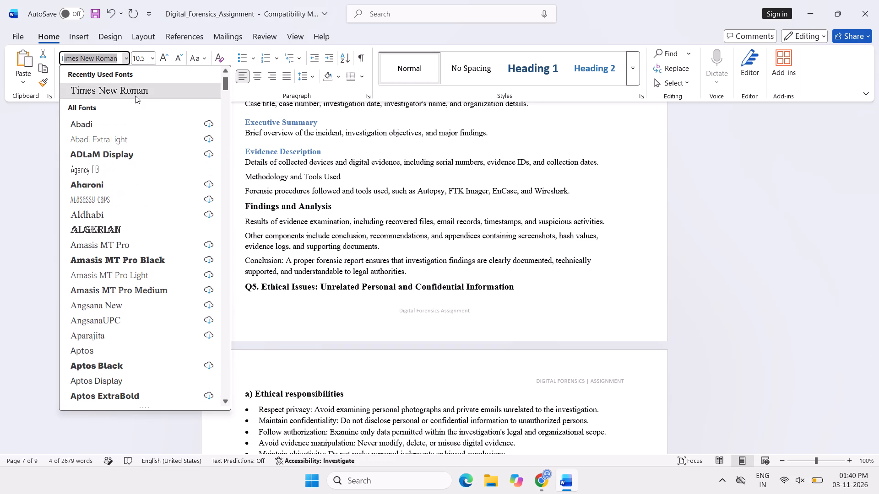
pyautogui.click(168, 58)
pyautogui.click(168, 58)
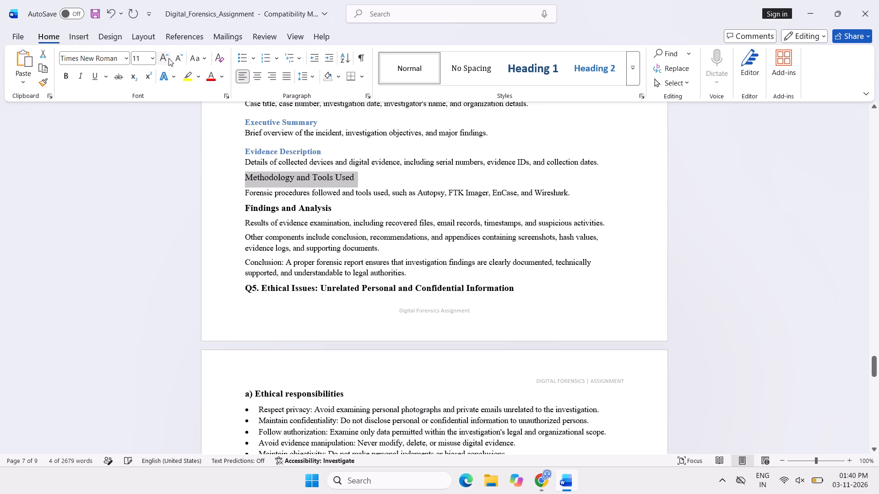
pyautogui.click(62, 74)
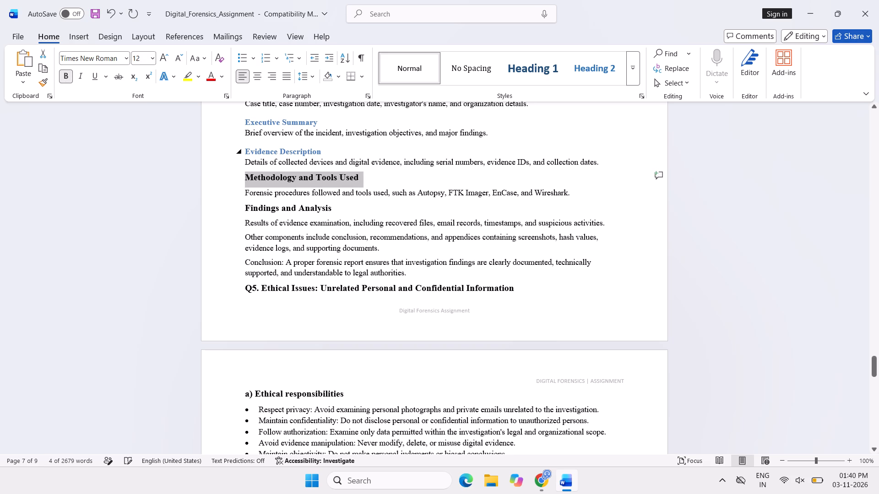
# Restyle the Evidence Description heading as Normal, in bold 12 pt Times New Roman.
pyautogui.moveTo(321, 154); pyautogui.dragTo(249, 153)
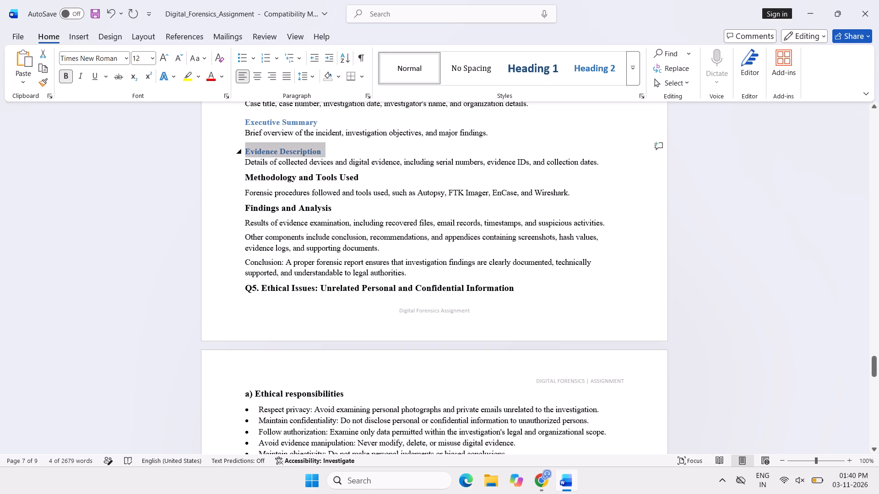
pyautogui.moveTo(249, 153); pyautogui.dragTo(246, 153)
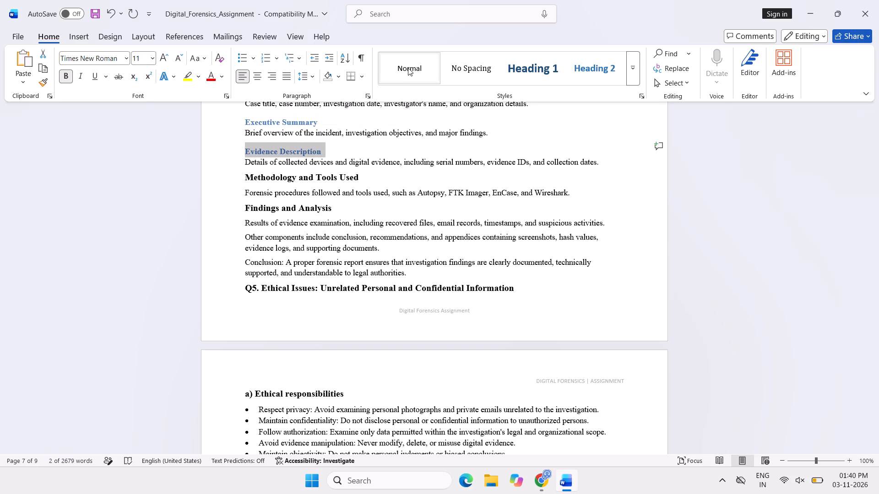
pyautogui.click(403, 68)
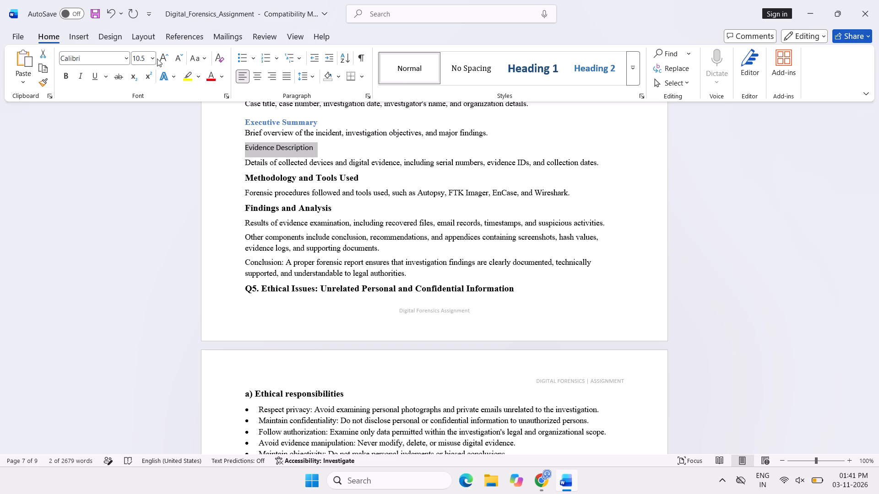
pyautogui.doubleClick(157, 59)
pyautogui.click(161, 58)
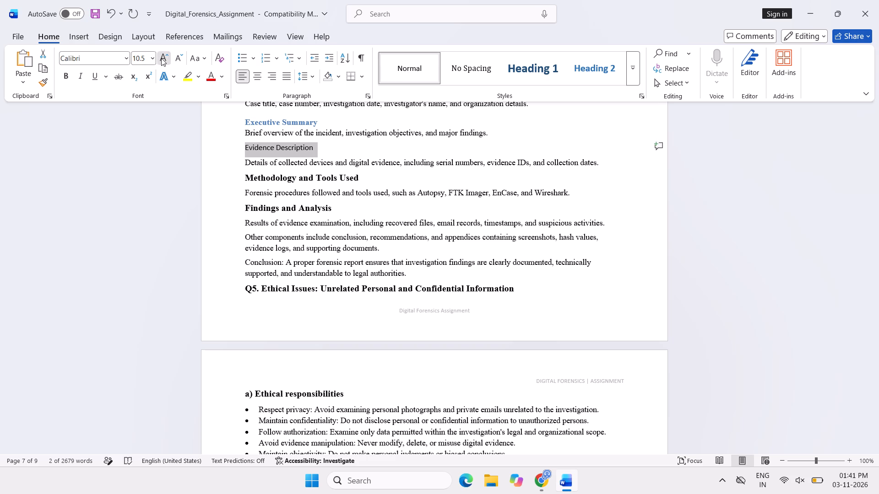
pyautogui.click(161, 58)
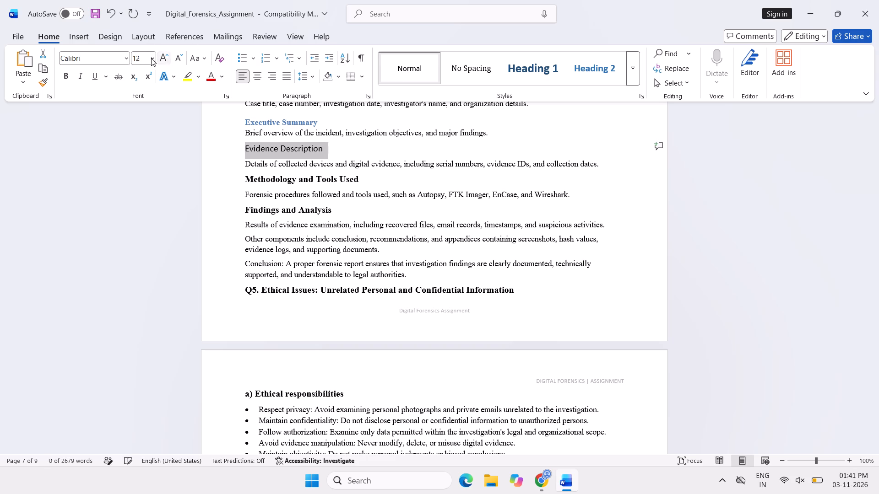
pyautogui.click(124, 61)
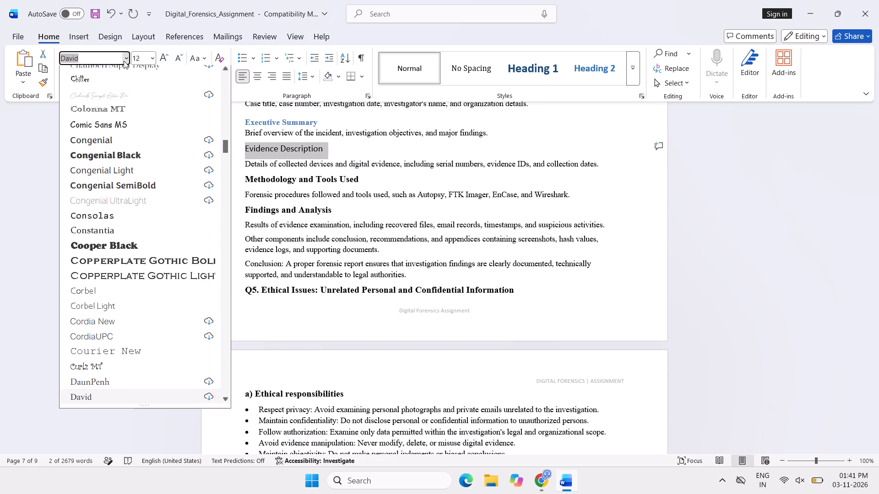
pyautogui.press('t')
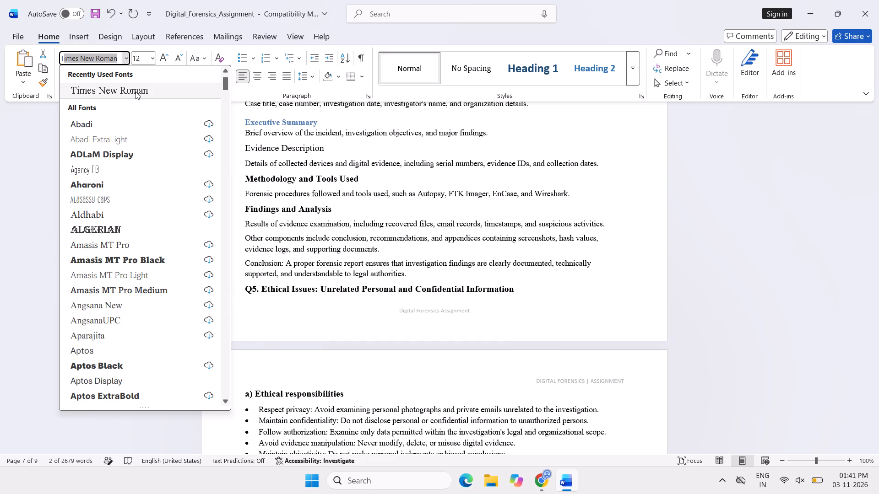
pyautogui.click(136, 91)
pyautogui.click(67, 76)
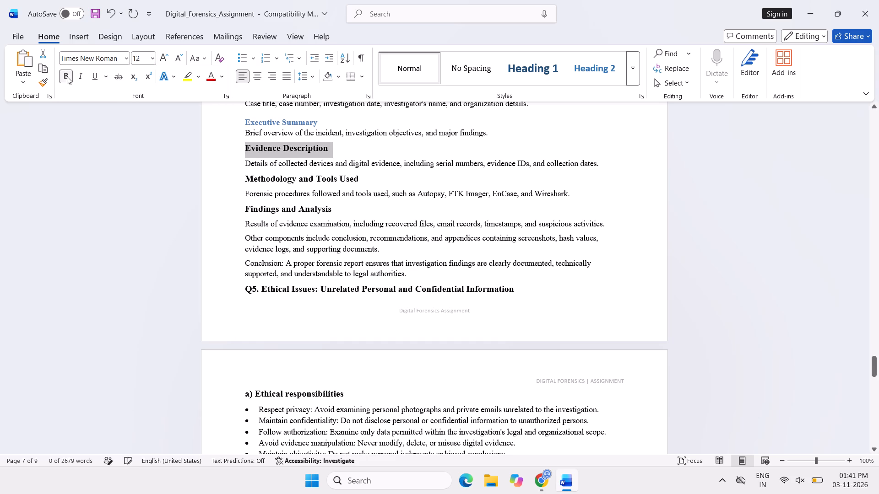
# Restyle the Executive Summary heading as Normal, in bold 12 pt Times New Roman.
pyautogui.scroll(1, 245, 208)
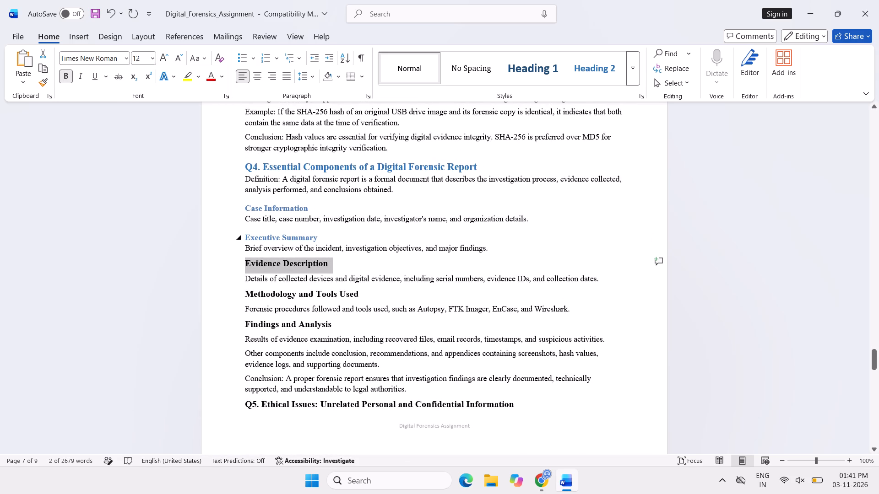
pyautogui.moveTo(323, 236); pyautogui.dragTo(244, 234)
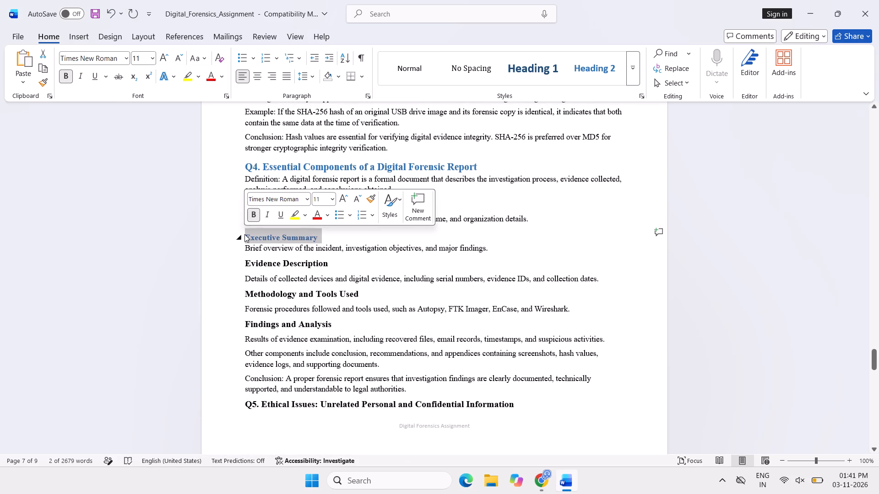
pyautogui.click(408, 61)
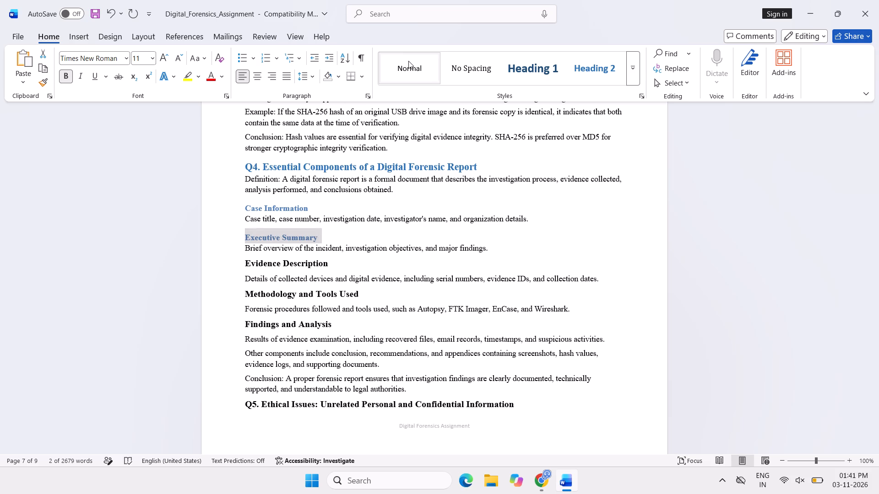
pyautogui.click(125, 60)
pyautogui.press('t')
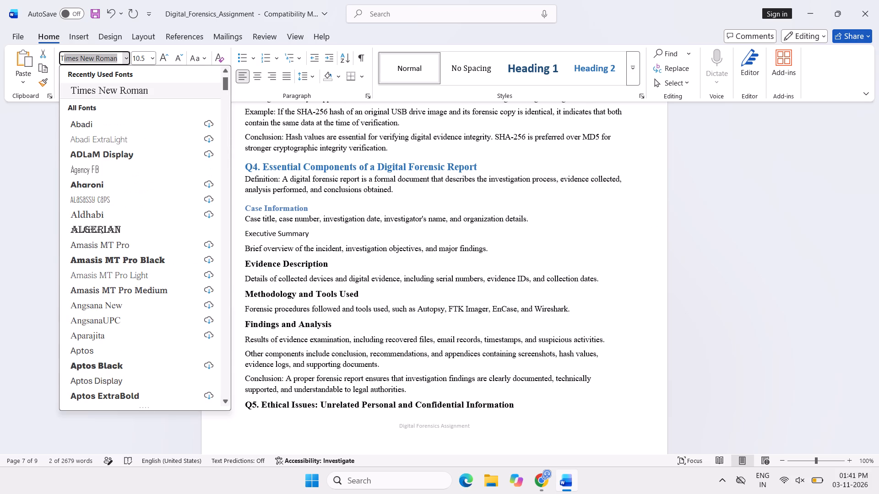
pyautogui.click(144, 91)
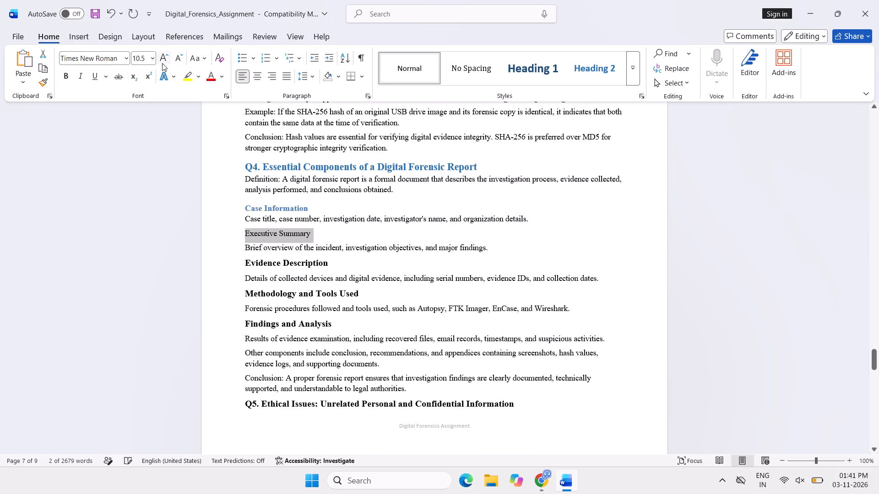
pyautogui.doubleClick(164, 61)
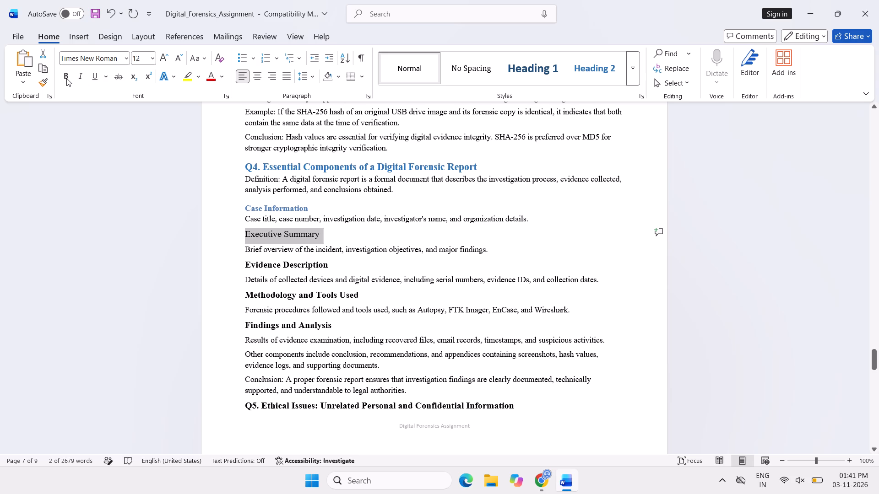
pyautogui.click(66, 78)
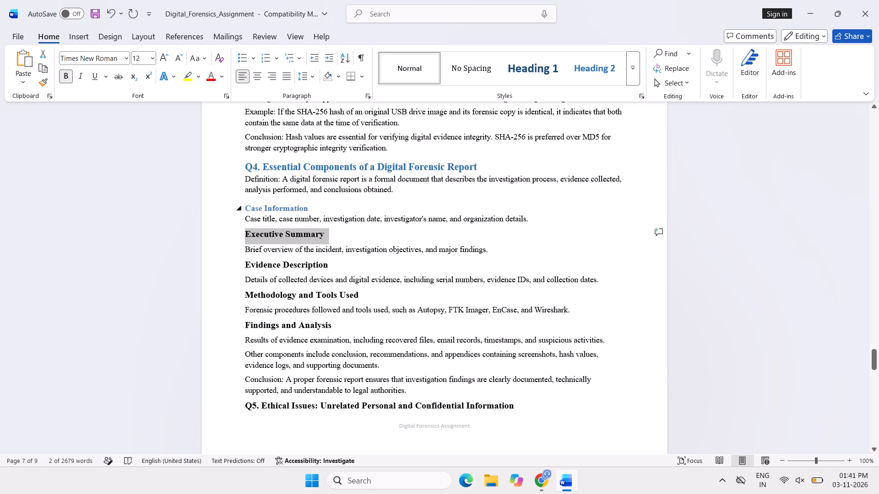
# Restyle the Case Information heading as Normal, in bold 12 pt Times New Roman.
pyautogui.moveTo(310, 209); pyautogui.dragTo(245, 202)
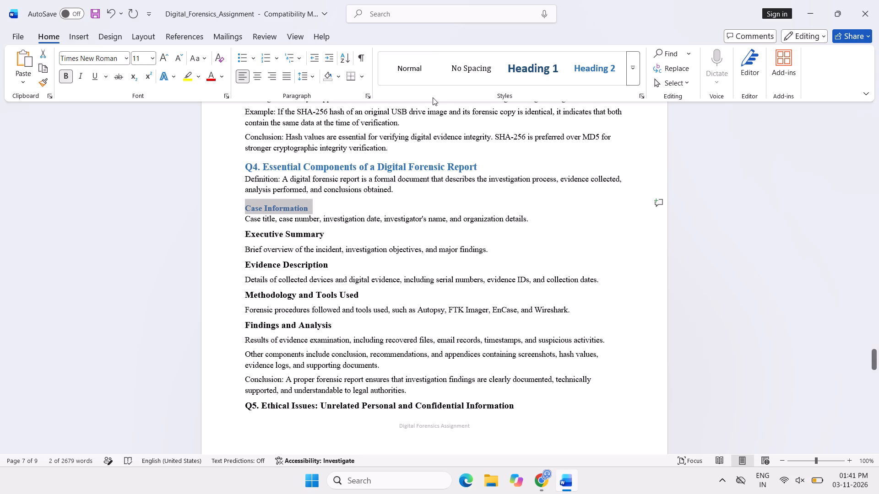
pyautogui.click(416, 56)
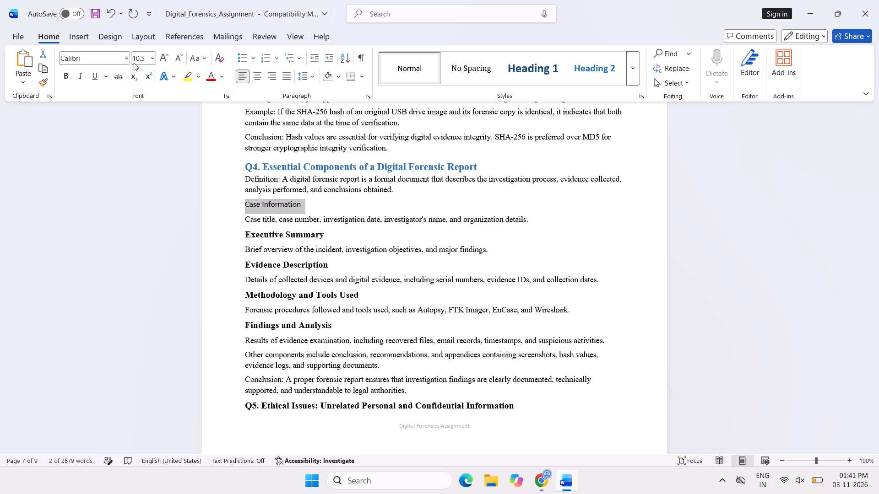
pyautogui.click(128, 59)
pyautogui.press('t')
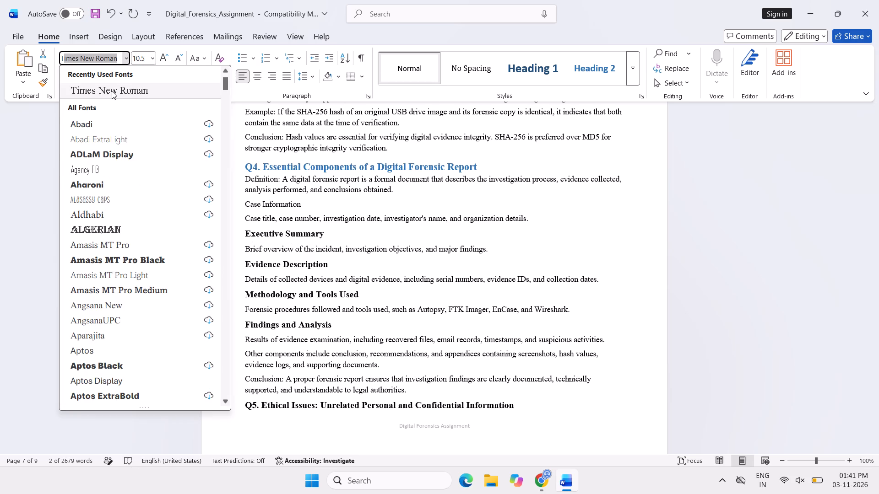
pyautogui.click(112, 91)
pyautogui.click(65, 81)
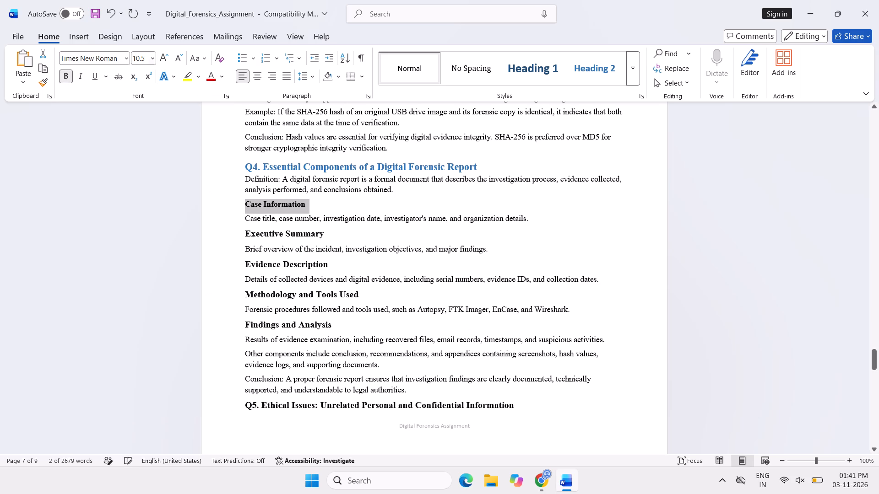
pyautogui.click(164, 62)
pyautogui.click(164, 62)
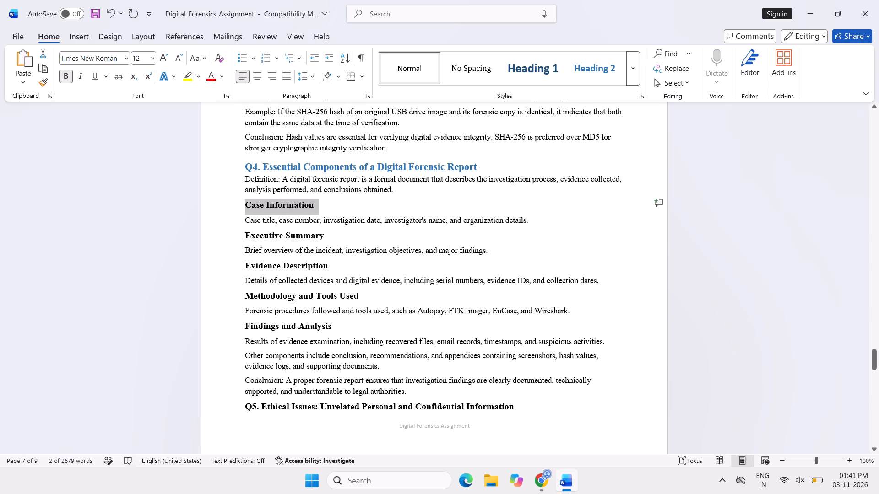
# Restyle the Q4. Essential Components of a Digital Forensic Report heading as Normal, in bold 12 pt.
pyautogui.moveTo(480, 165); pyautogui.dragTo(238, 170)
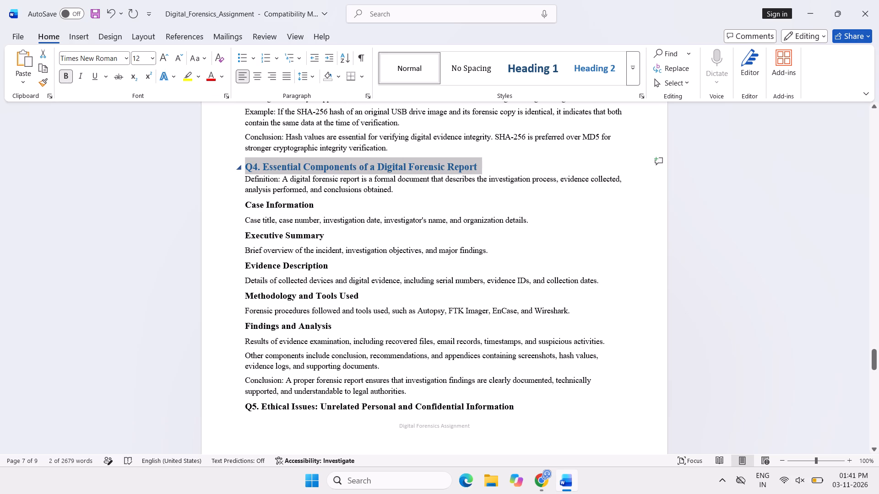
pyautogui.moveTo(238, 170); pyautogui.dragTo(239, 169)
pyautogui.click(410, 74)
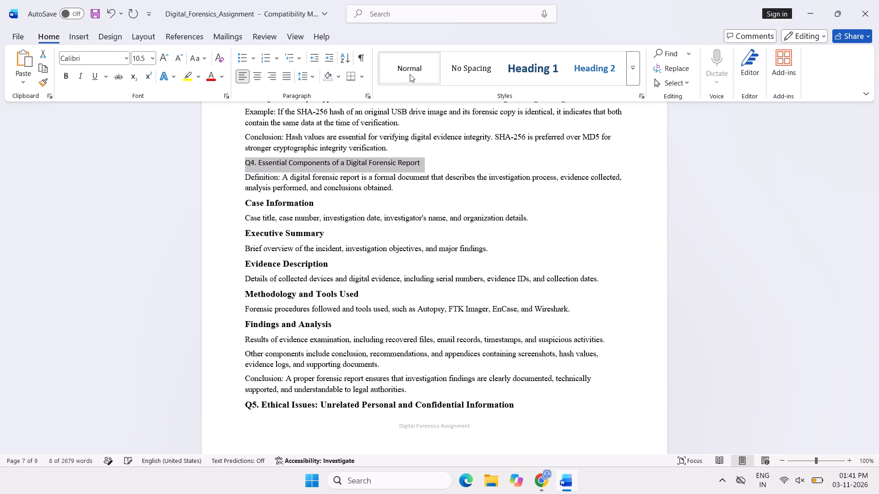
pyautogui.doubleClick(160, 59)
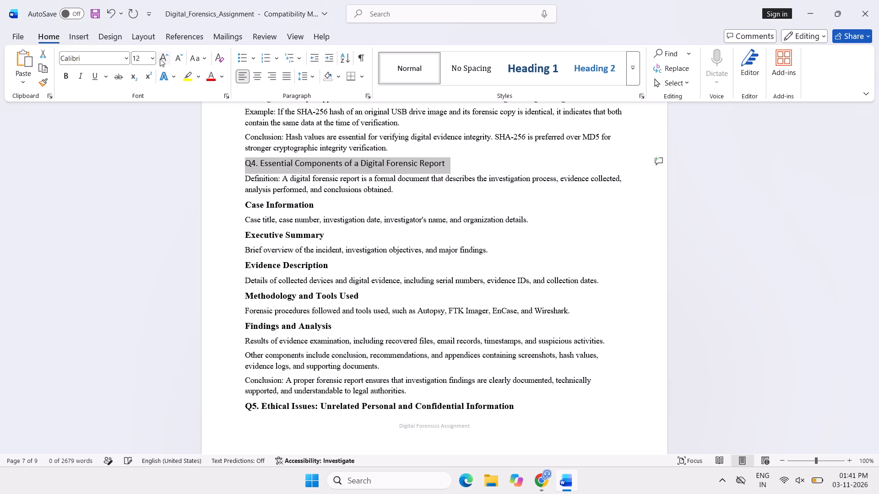
pyautogui.hotkey('ctrl', 'b')
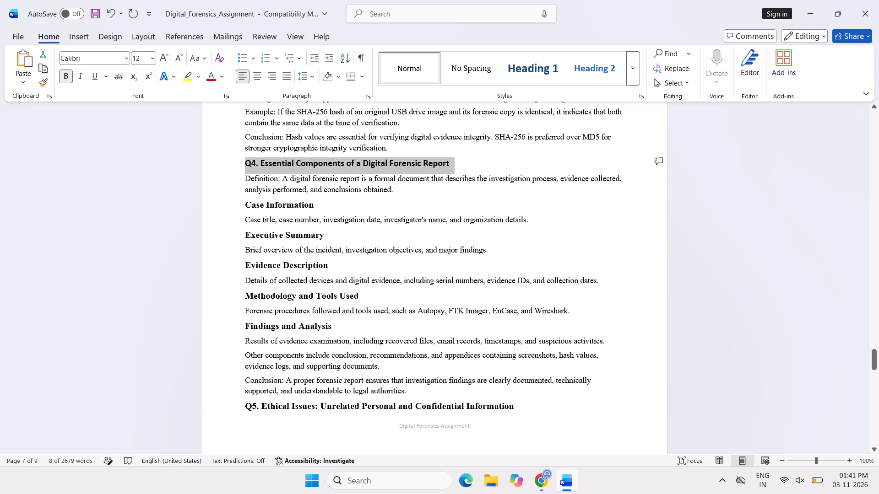
# Restyle the Significance of Hash Values subheading above the integrity verification bullets as Normal, in bold 12 pt Times New Roman.
pyautogui.scroll(1, 348, 185)
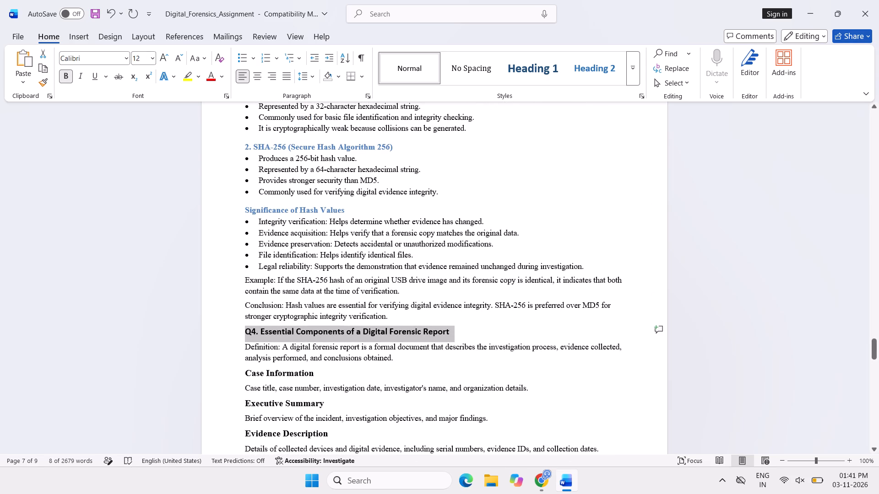
pyautogui.click(396, 317)
pyautogui.scroll(1, 396, 317)
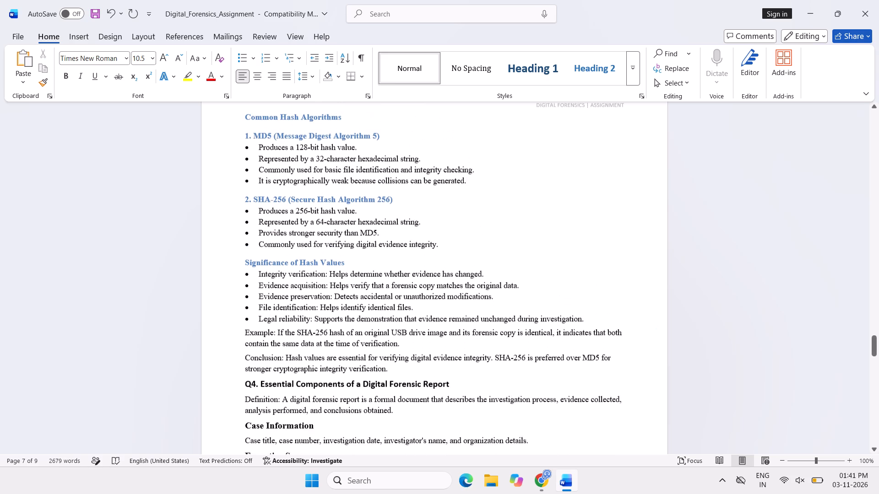
pyautogui.moveTo(351, 267); pyautogui.dragTo(250, 271)
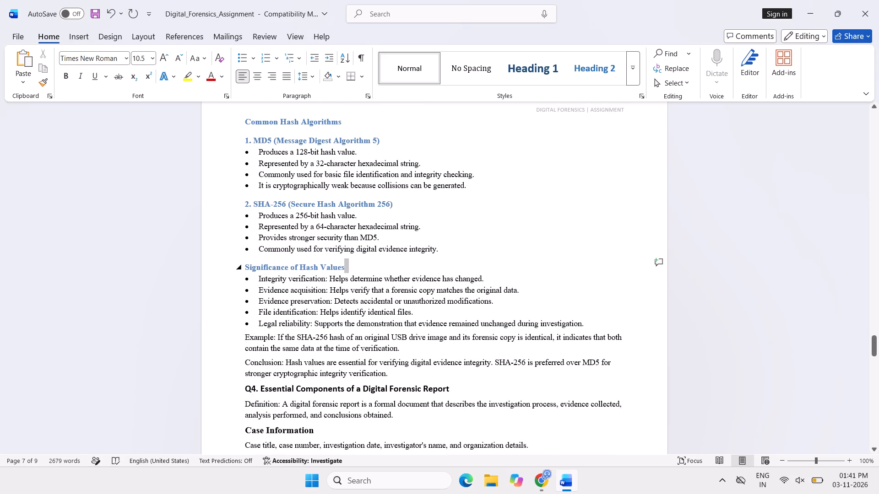
pyautogui.moveTo(250, 271); pyautogui.dragTo(241, 267)
pyautogui.click(401, 72)
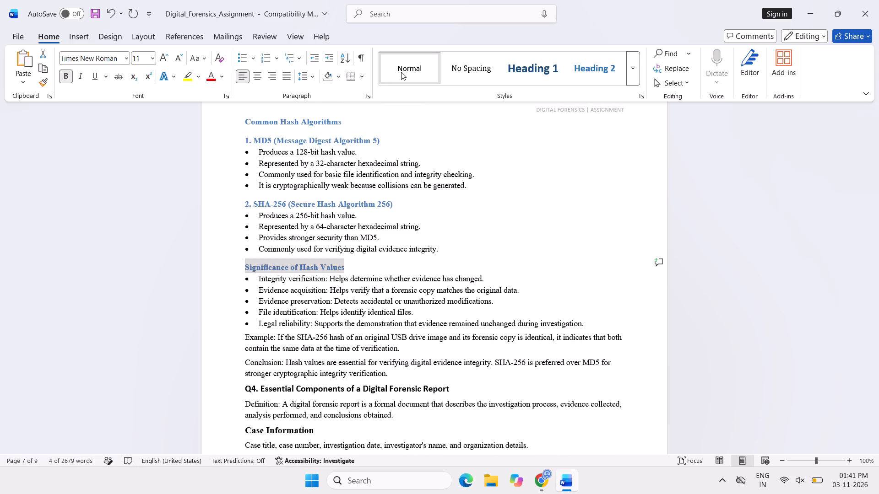
pyautogui.click(130, 56)
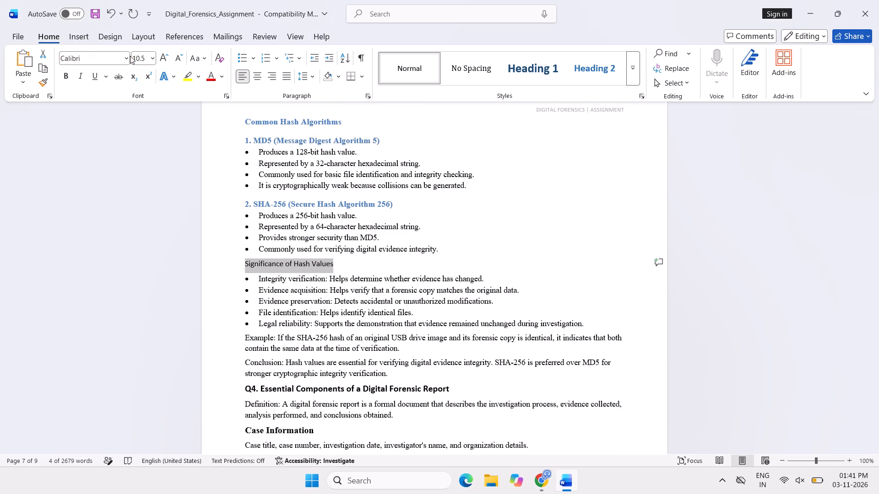
pyautogui.click(129, 56)
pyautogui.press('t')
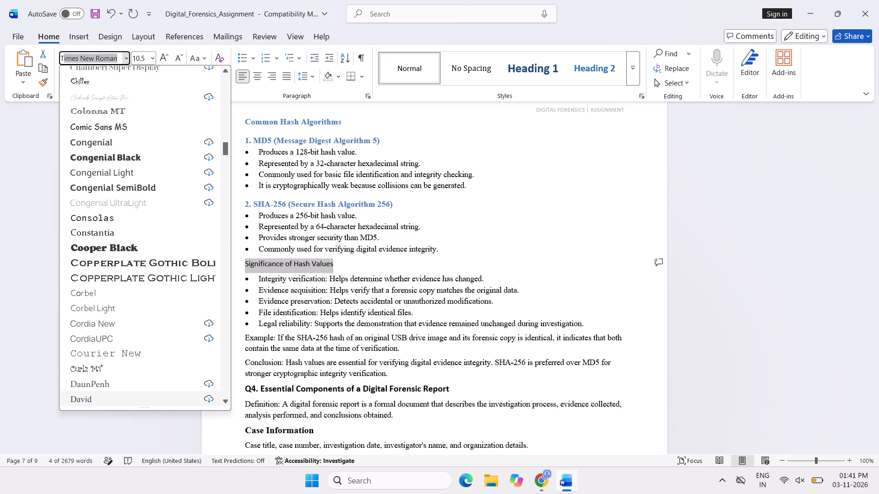
pyautogui.click(167, 56)
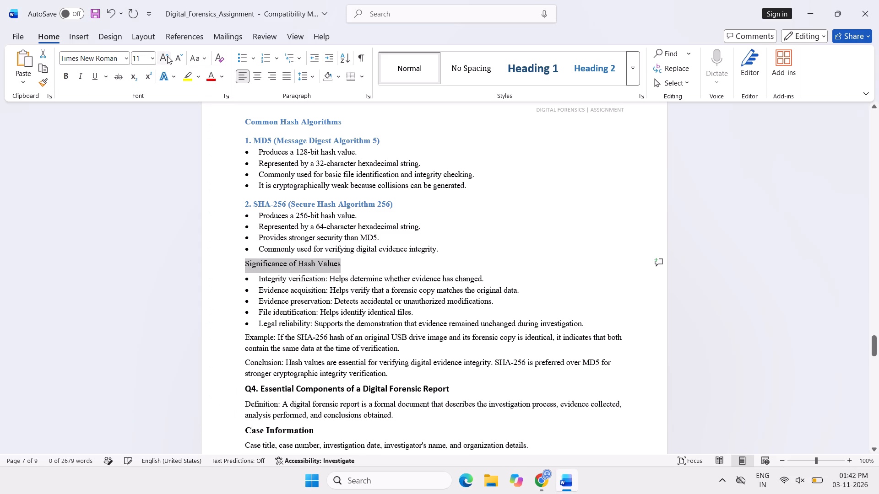
pyautogui.click(167, 56)
pyautogui.hotkey('ctrl', 'b')
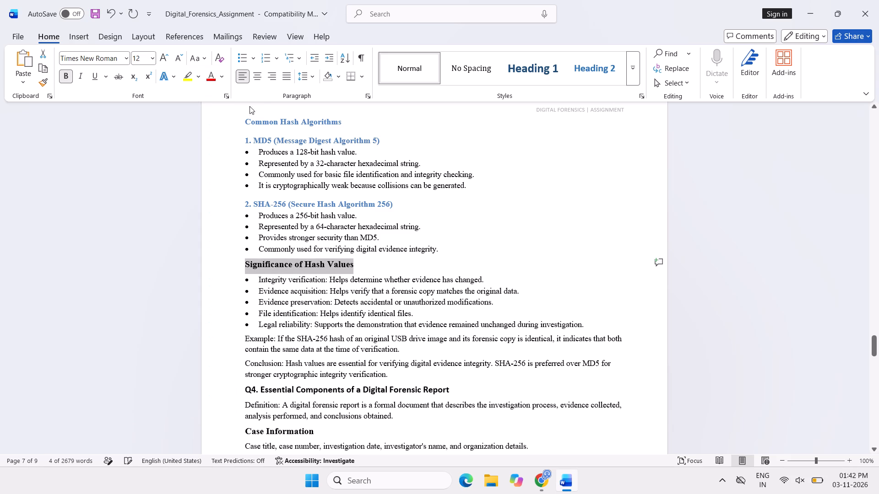
# Restyle the 2. SHA-256 (Secure Hash Algorithm 256) heading as Normal, in bold 12 pt Times New Roman.
pyautogui.moveTo(399, 207); pyautogui.dragTo(250, 209)
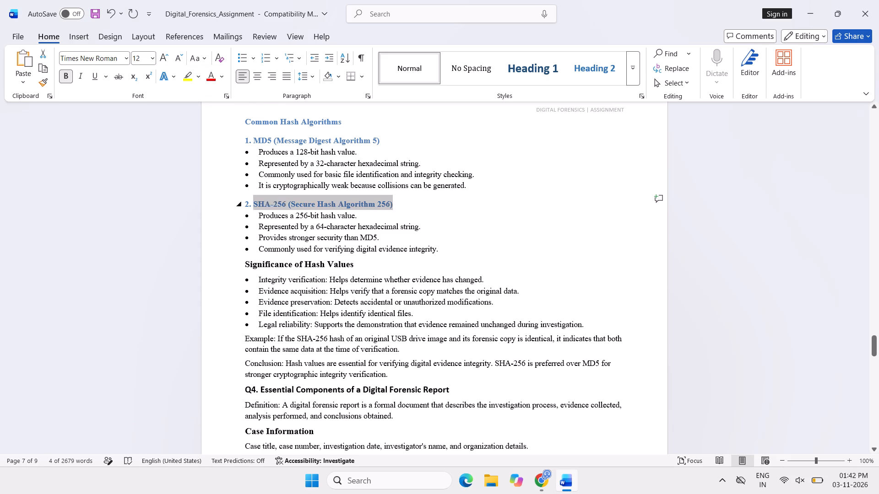
pyautogui.moveTo(250, 209); pyautogui.dragTo(245, 206)
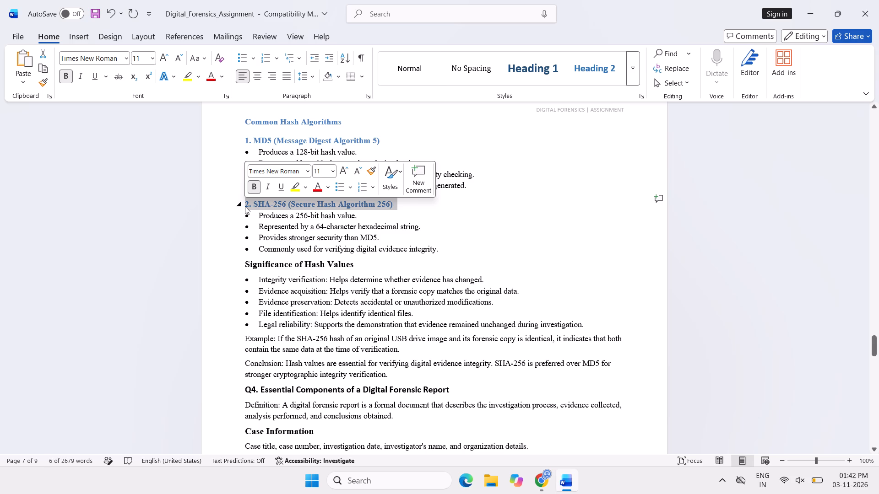
pyautogui.click(402, 74)
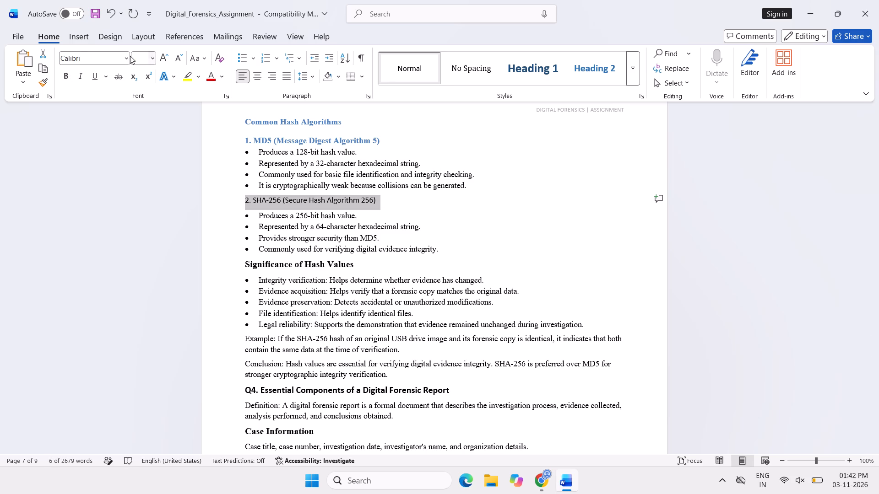
pyautogui.click(128, 54)
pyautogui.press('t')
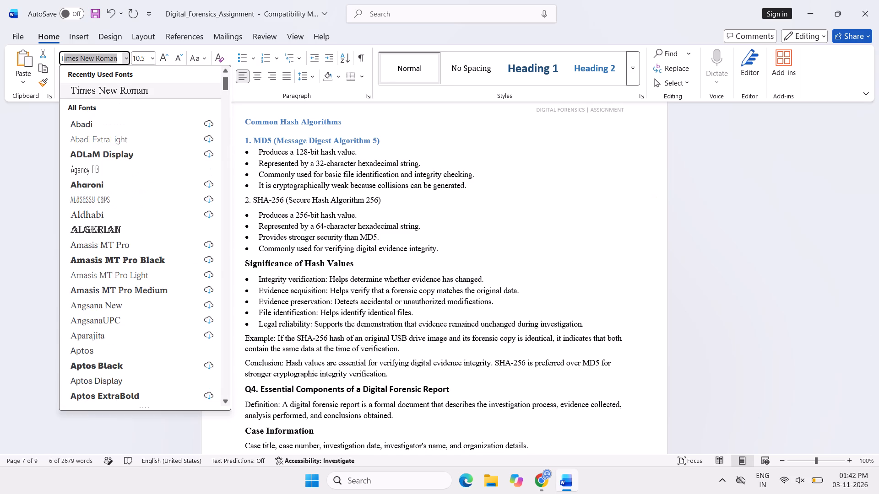
pyautogui.click(138, 91)
pyautogui.doubleClick(163, 59)
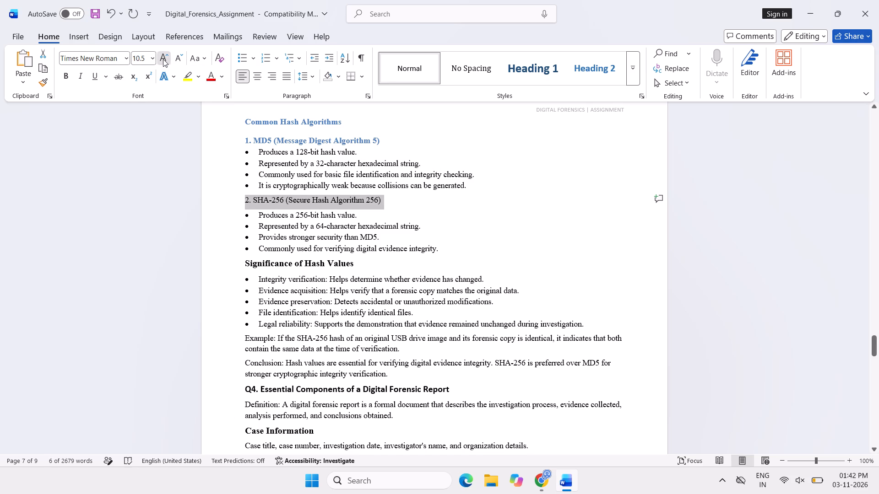
pyautogui.hotkey('ctrl', 'b')
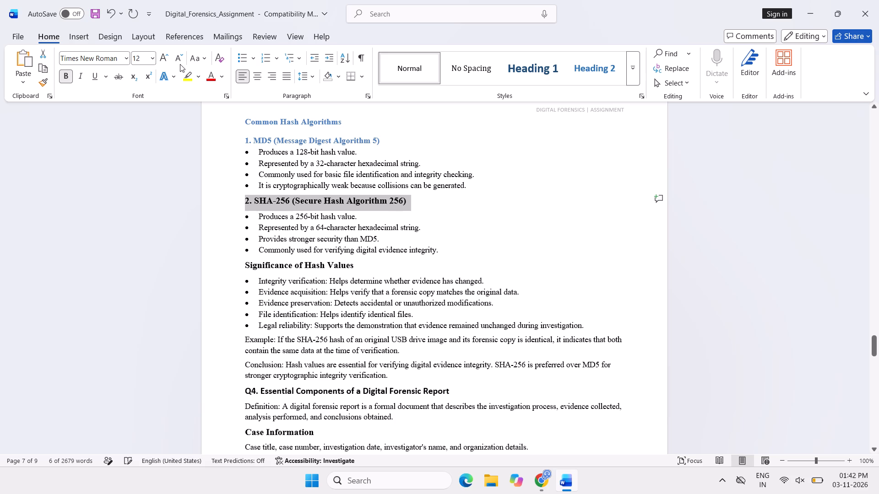
# Restyle the Common Hash Algorithms and 1. MD5 (Message Digest Algorithm 5) headings together as Normal, in bold 12 pt Times New Roman.
pyautogui.moveTo(381, 141); pyautogui.dragTo(260, 122)
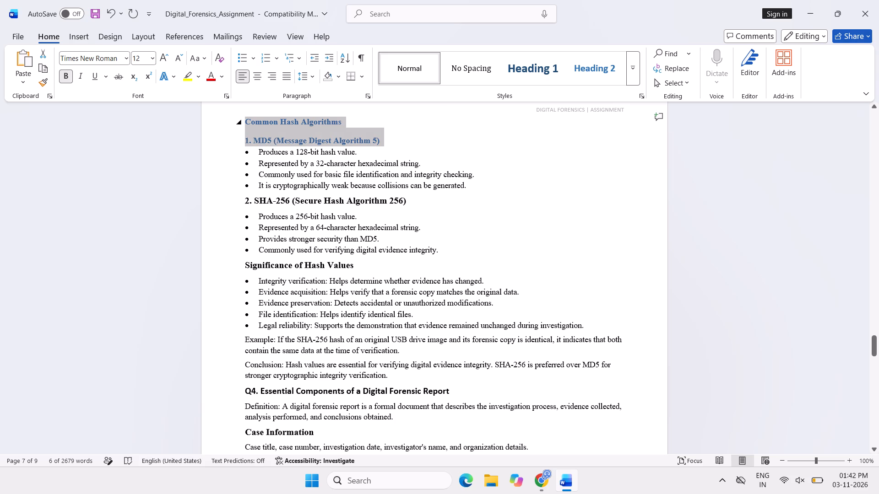
pyautogui.moveTo(260, 122); pyautogui.dragTo(248, 121)
pyautogui.click(407, 68)
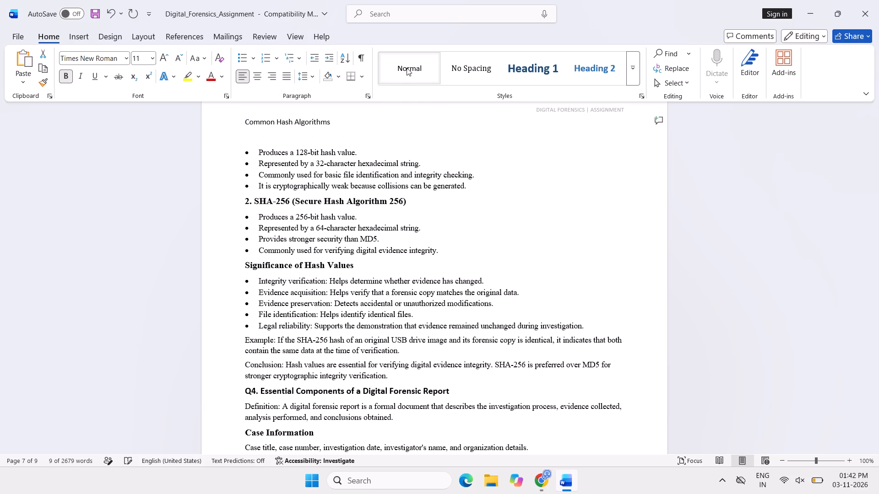
pyautogui.click(124, 60)
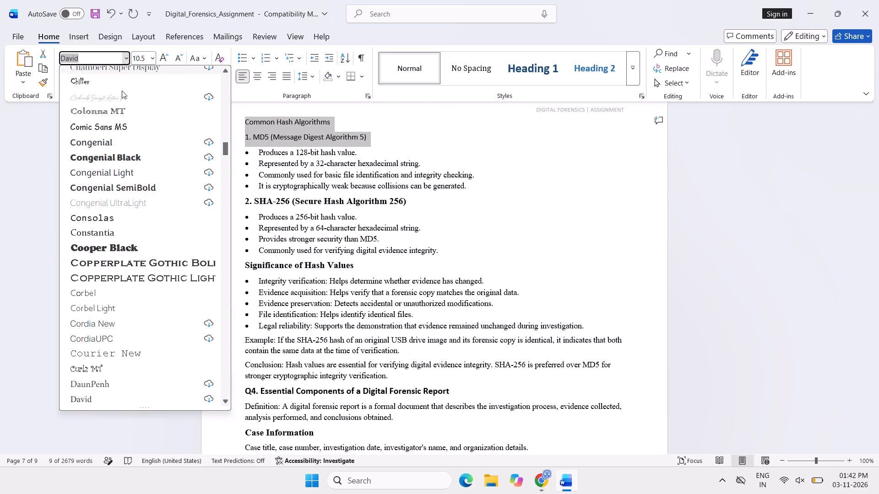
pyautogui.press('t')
pyautogui.click(121, 89)
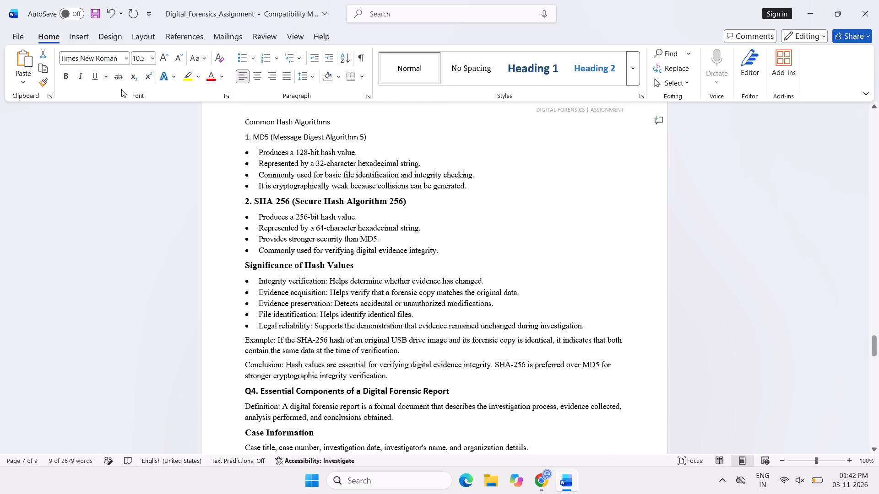
pyautogui.doubleClick(163, 60)
pyautogui.hotkey('ctrl', 'b')
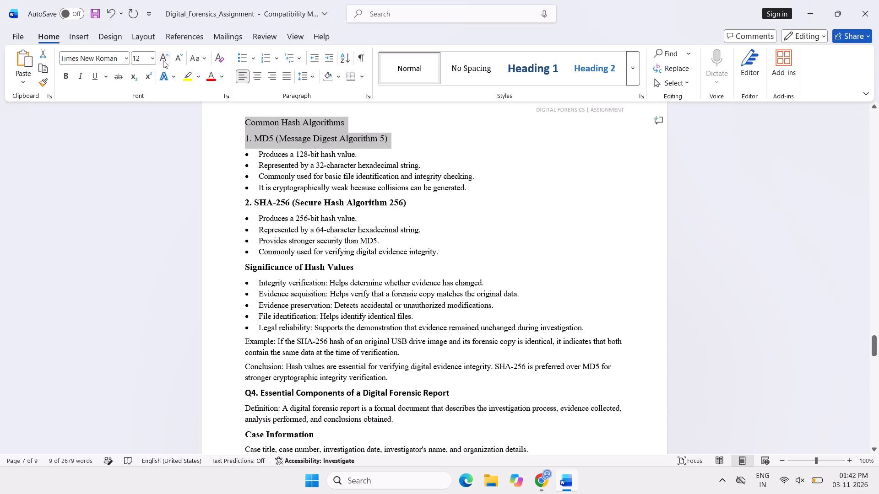
# Restyle the Q3. Significance of Hash Values (MD5 and SHA-256) heading as Normal, in bold 12 pt Times New Roman.
pyautogui.scroll(1, 442, 148)
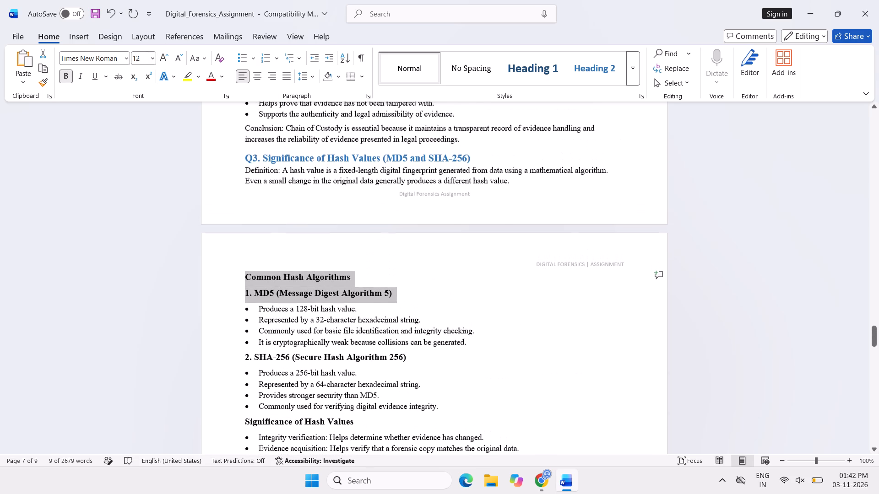
pyautogui.moveTo(477, 157); pyautogui.dragTo(236, 158)
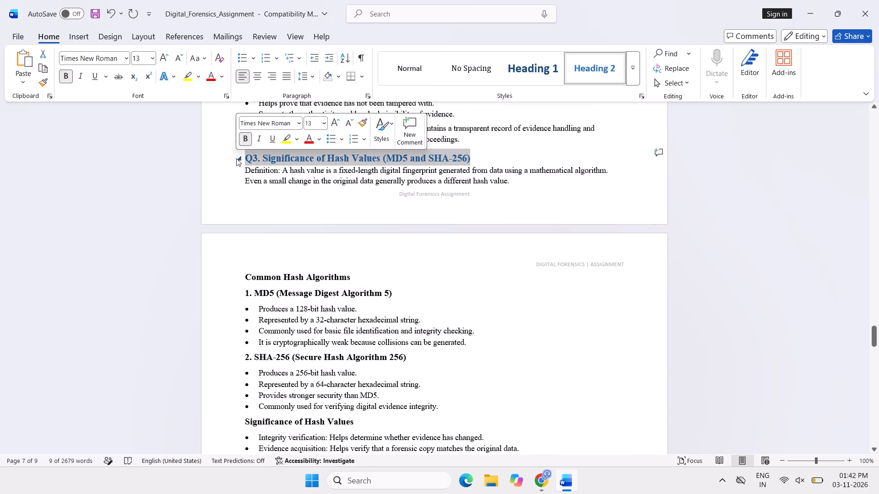
pyautogui.click(395, 67)
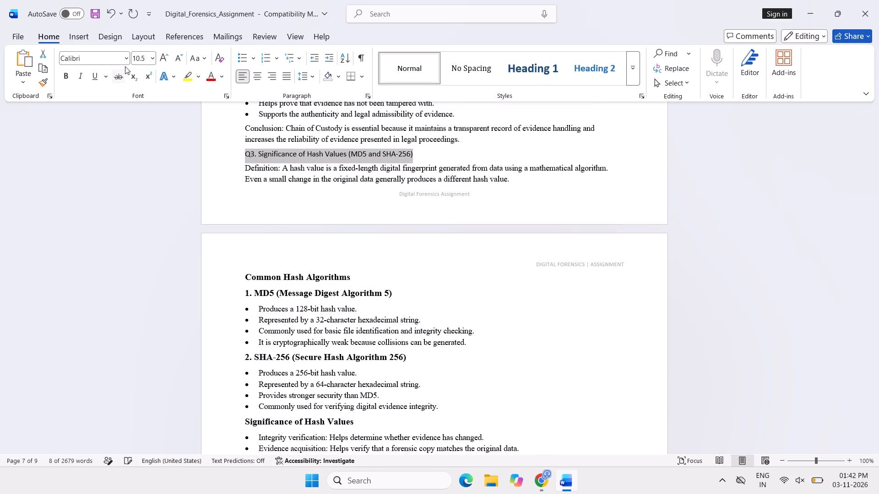
pyautogui.click(127, 56)
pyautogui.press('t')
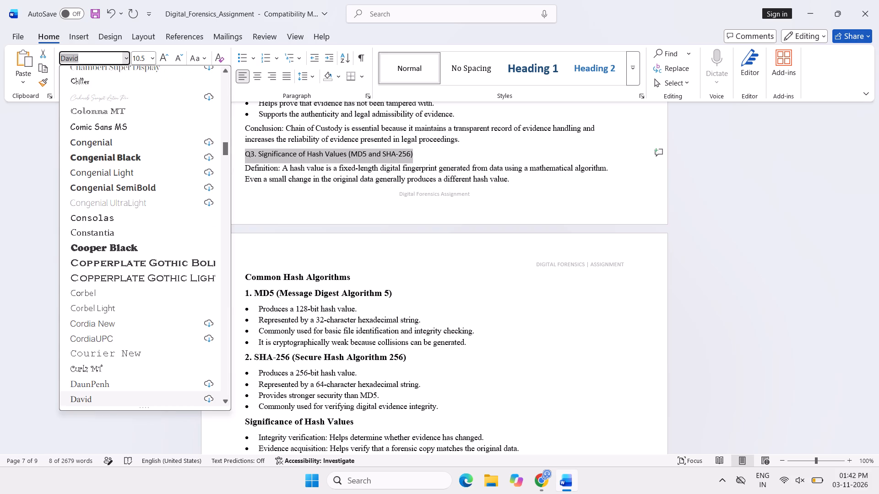
pyautogui.click(131, 86)
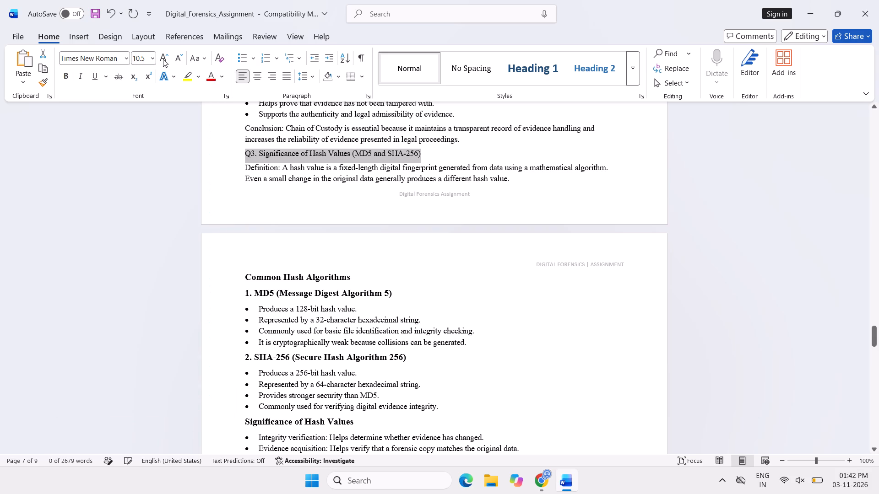
pyautogui.doubleClick(163, 55)
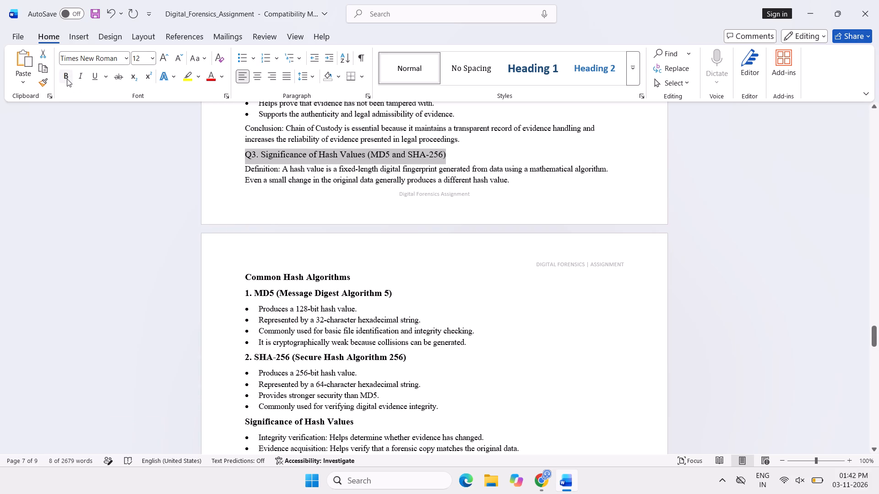
pyautogui.hotkey('ctrl', 'b')
# Restyle the Importance heading in the Chain of Custody answer as Normal, in bold 12 pt Times New Roman.
pyautogui.scroll(1, 215, 164)
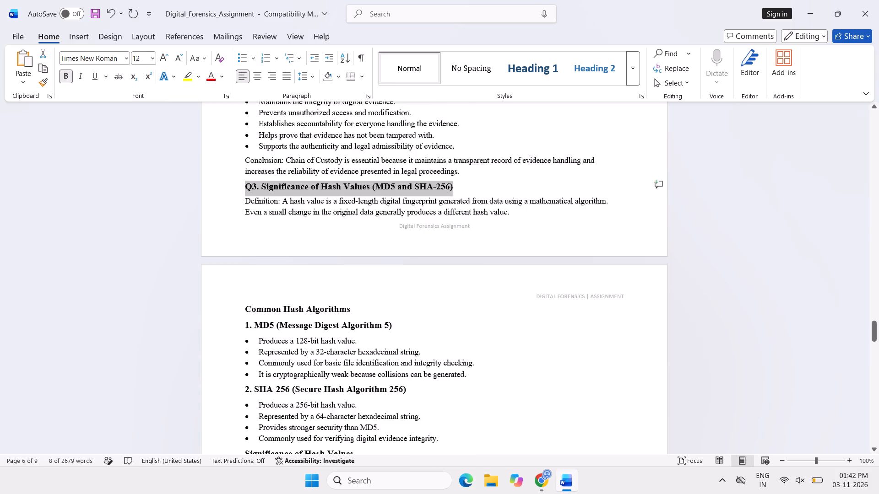
pyautogui.scroll(1, 215, 164)
pyautogui.moveTo(288, 170); pyautogui.dragTo(241, 172)
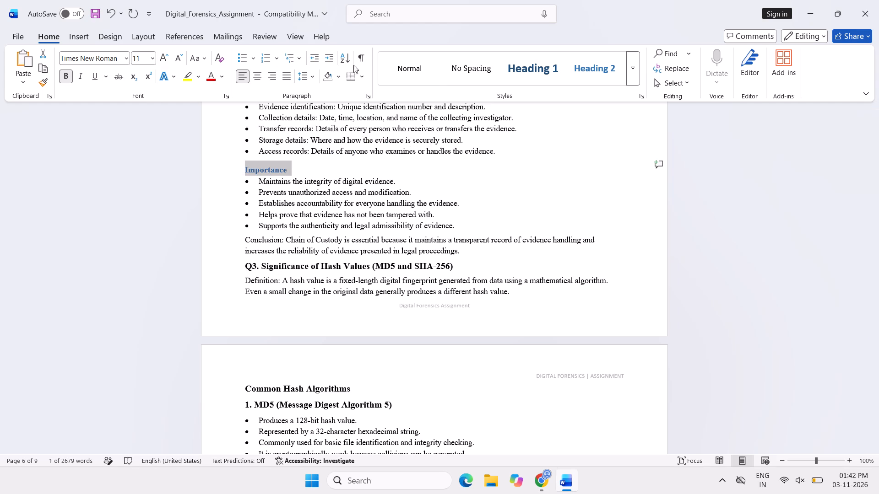
pyautogui.click(395, 66)
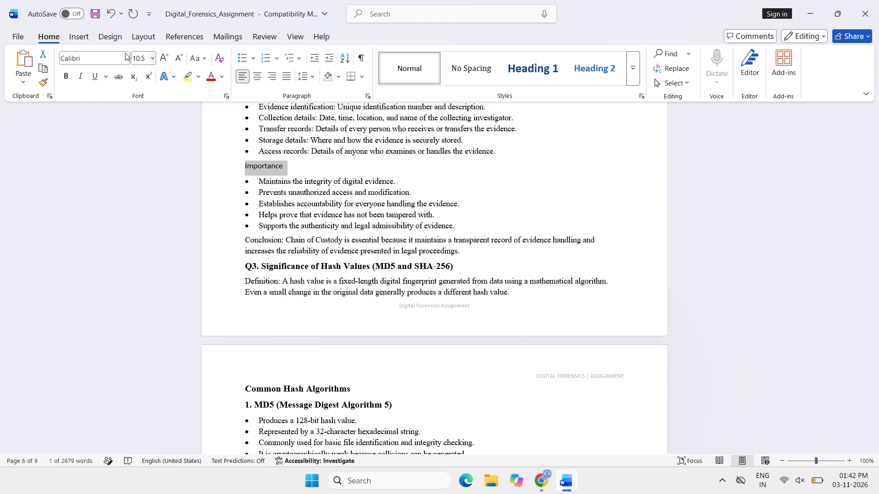
pyautogui.click(125, 53)
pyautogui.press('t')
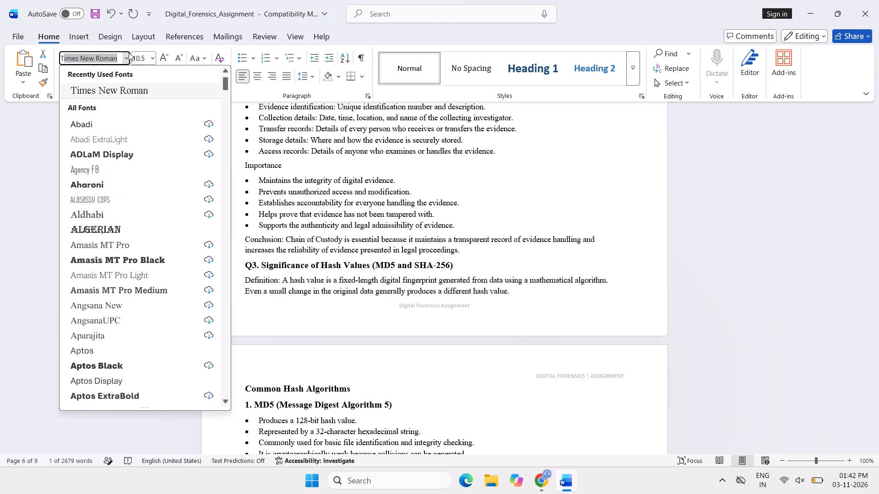
pyautogui.doubleClick(159, 57)
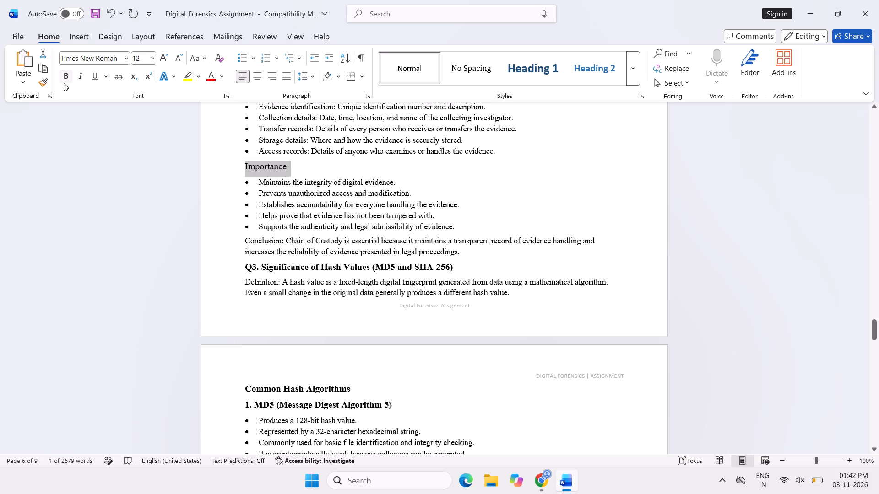
pyautogui.hotkey('ctrl', 'b')
pyautogui.scroll(1, 198, 94)
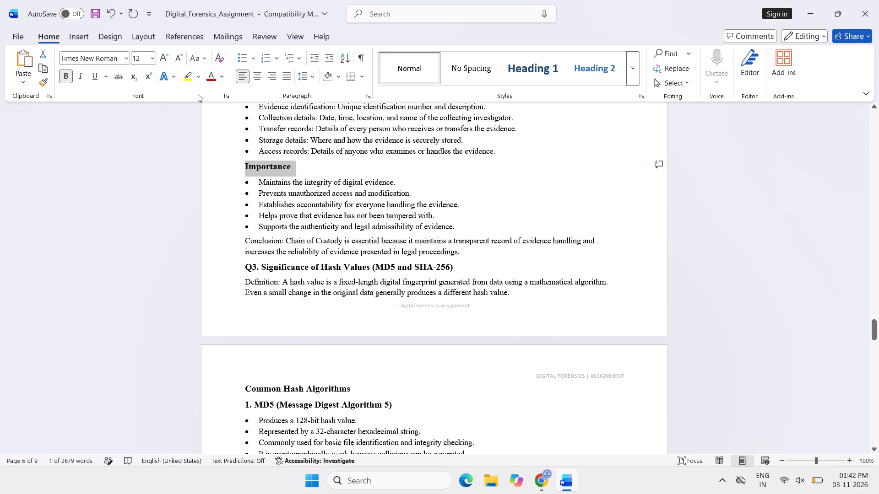
# Restyle the Important Elements heading in the Chain of Custody answer as Normal, in bold 12 pt Times New Roman.
pyautogui.scroll(1, 198, 94)
pyautogui.scroll(1, 326, 200)
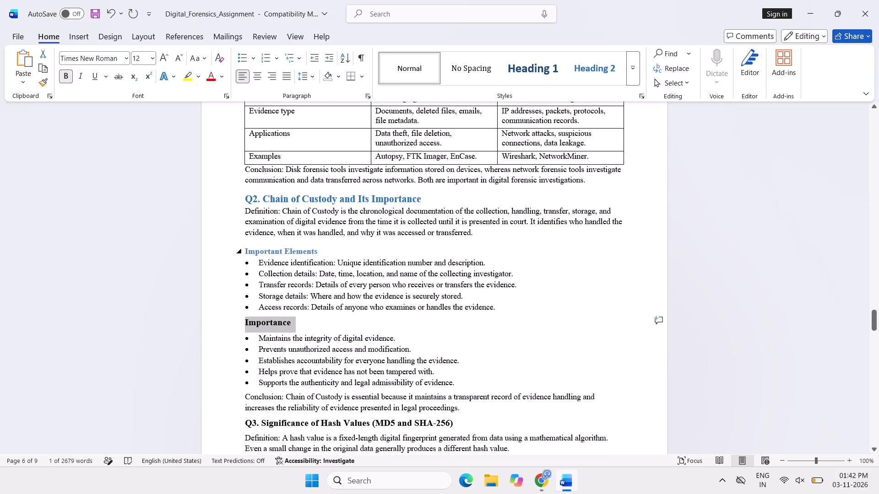
pyautogui.moveTo(325, 250); pyautogui.dragTo(257, 250)
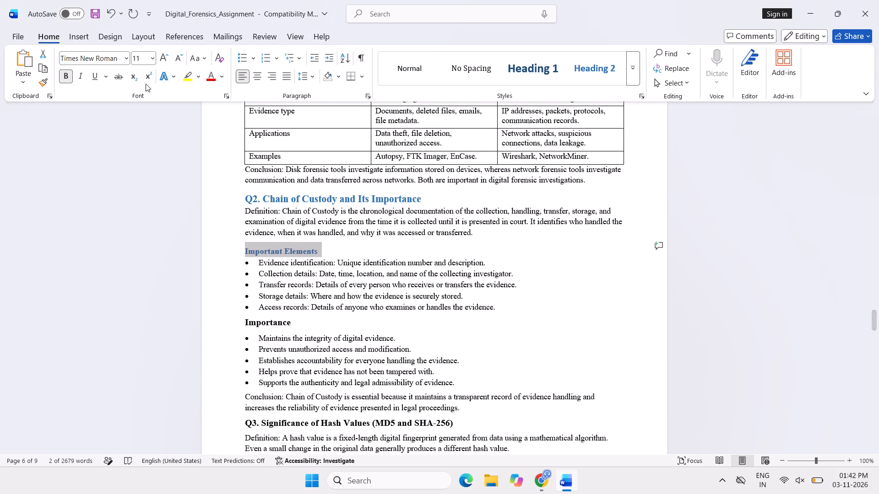
pyautogui.click(400, 66)
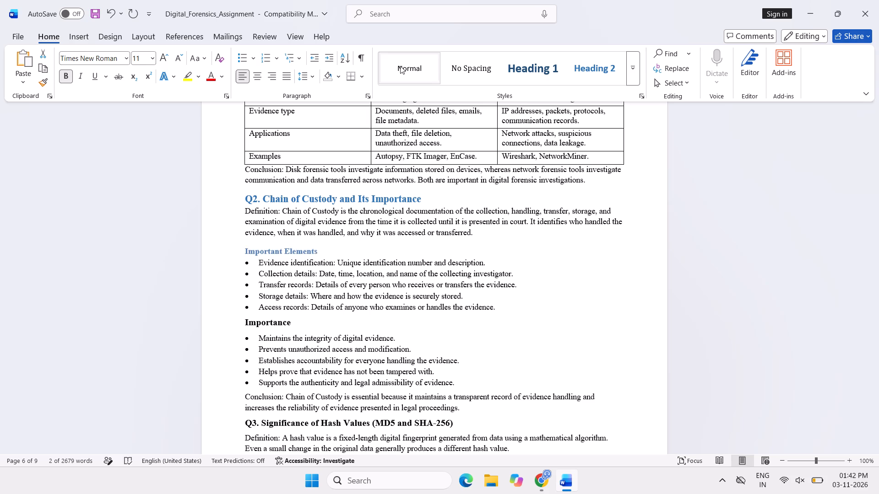
pyautogui.click(128, 59)
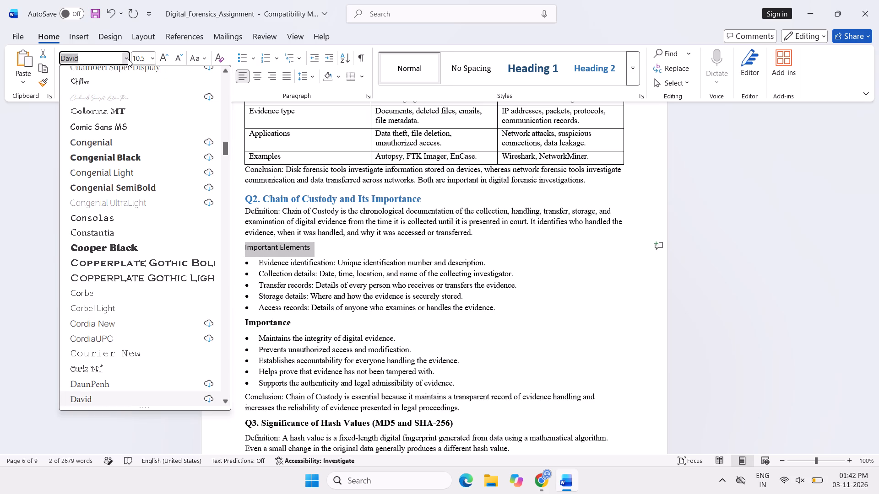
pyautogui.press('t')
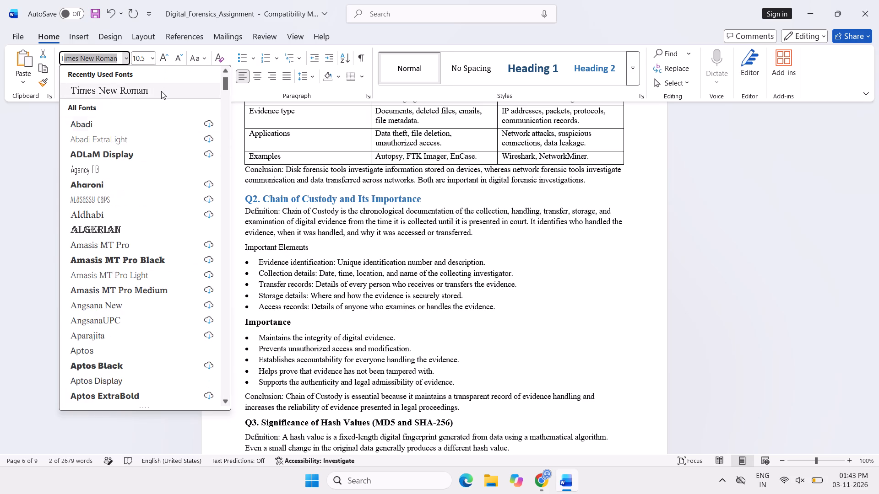
pyautogui.click(161, 88)
pyautogui.doubleClick(163, 58)
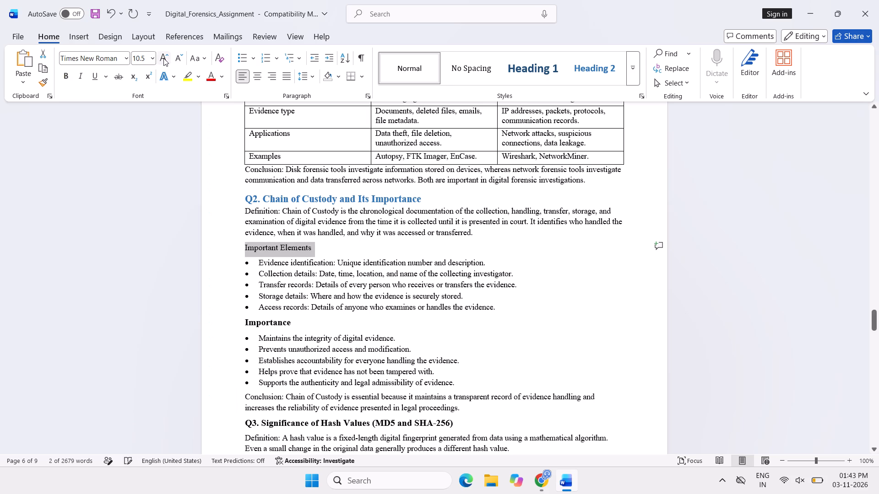
pyautogui.hotkey('ctrl', 'b')
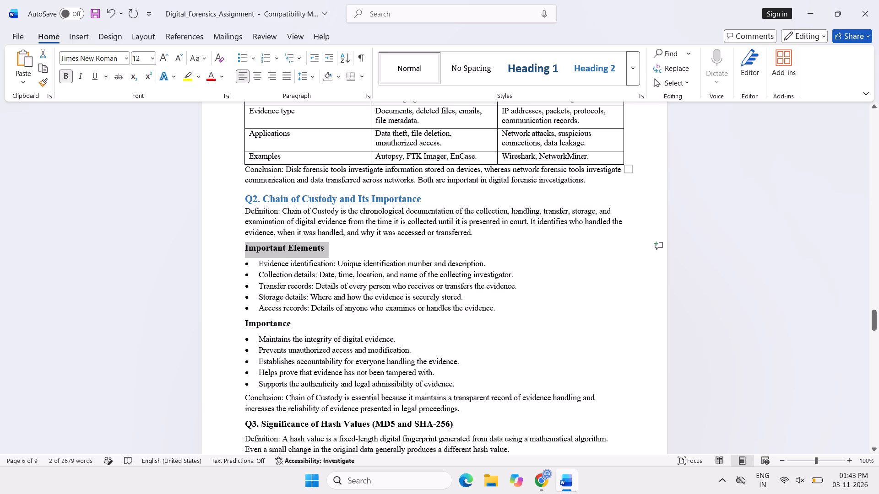
# Restyle the Q2. Chain of Custody and Its Importance heading as Normal, in bold 12 pt Times New Roman.
pyautogui.moveTo(430, 200); pyautogui.dragTo(248, 200)
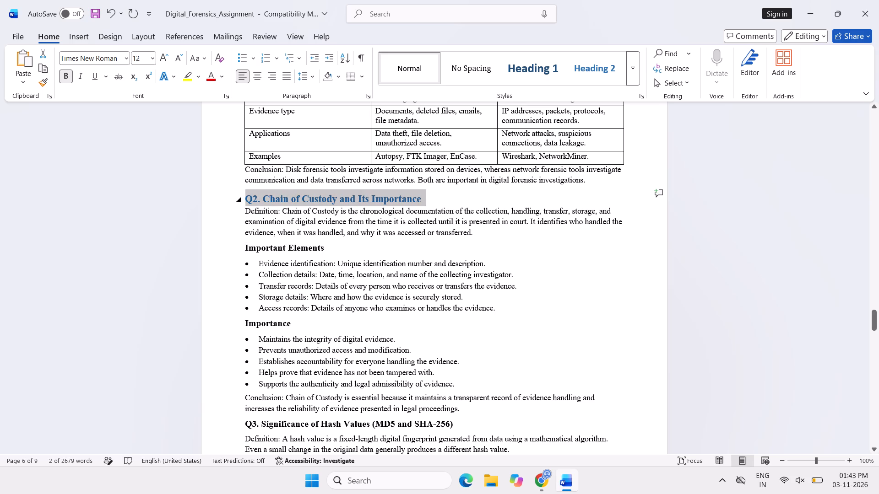
pyautogui.moveTo(248, 200); pyautogui.dragTo(245, 199)
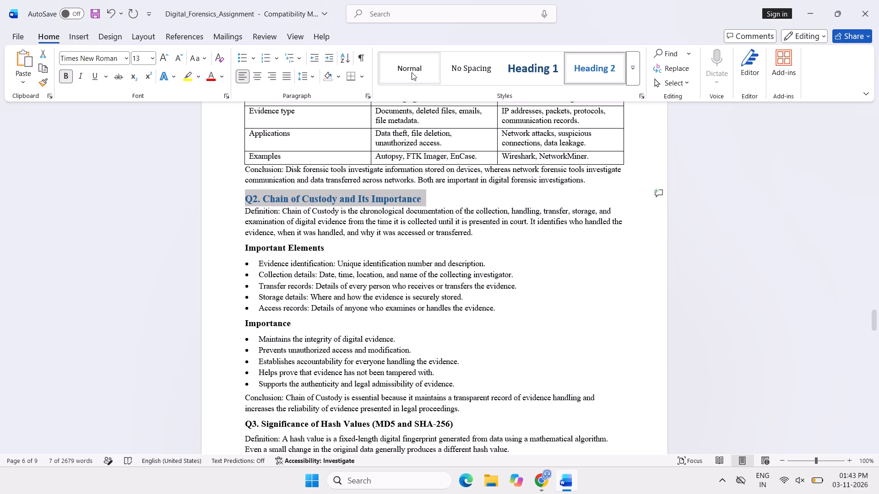
pyautogui.click(412, 72)
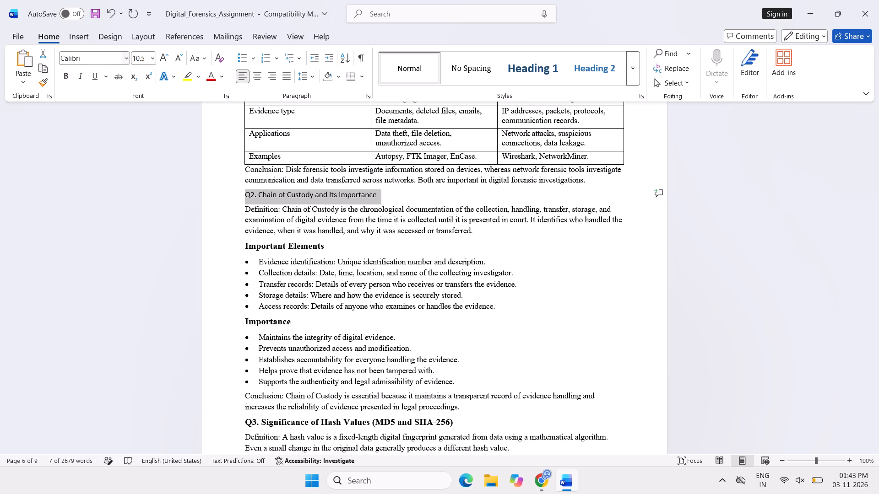
pyautogui.click(128, 56)
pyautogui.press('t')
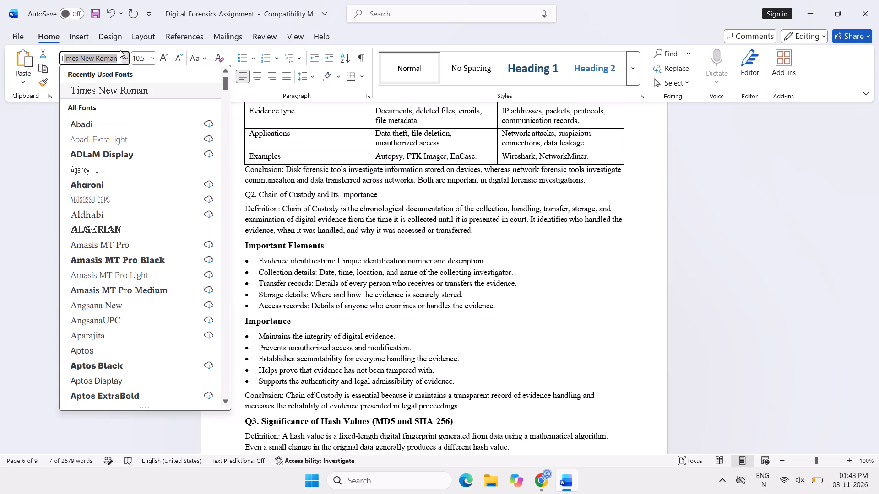
pyautogui.doubleClick(164, 59)
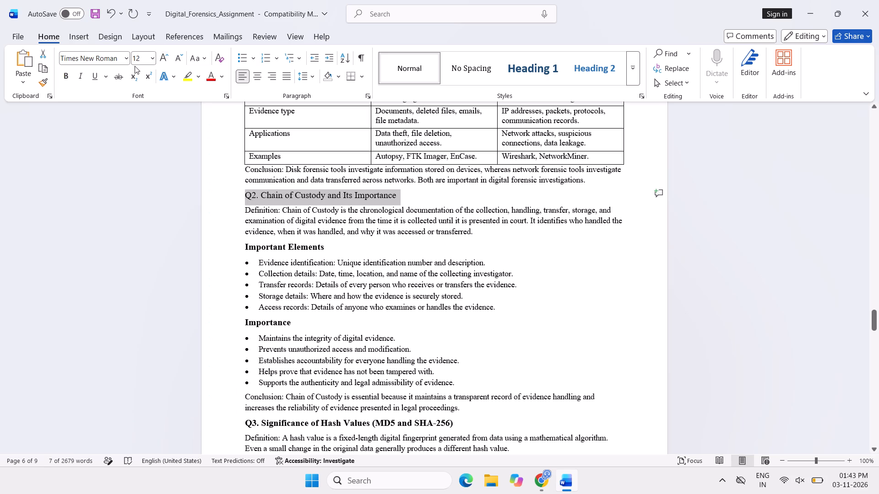
pyautogui.hotkey('ctrl', 'b')
# Delete the Conclusion paragraph below the disk versus network forensic tools table, leaving a blank line before the Q2 heading.
pyautogui.scroll(1, 288, 181)
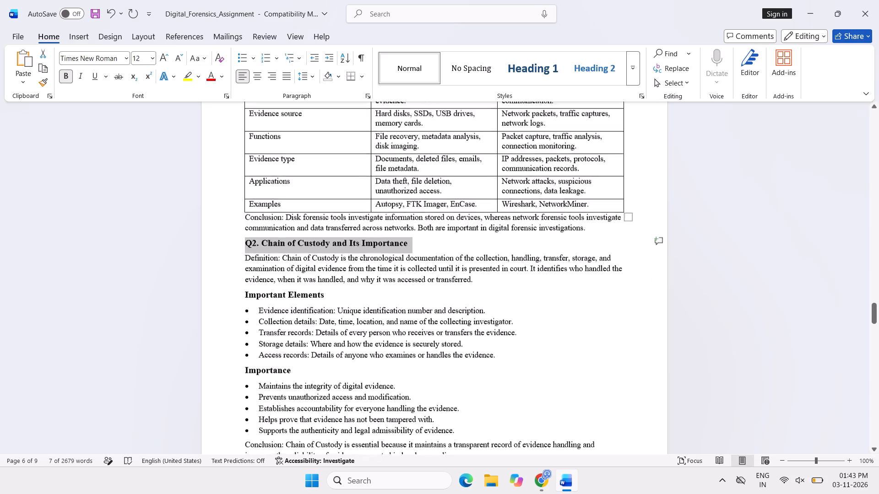
pyautogui.scroll(1, 288, 181)
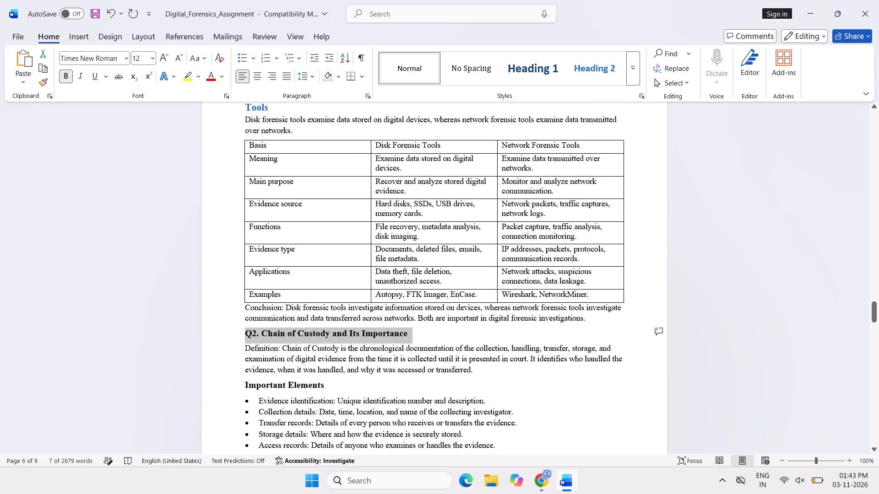
pyautogui.moveTo(586, 322); pyautogui.dragTo(248, 311)
pyautogui.press('BackSpace')
pyautogui.press('Return')
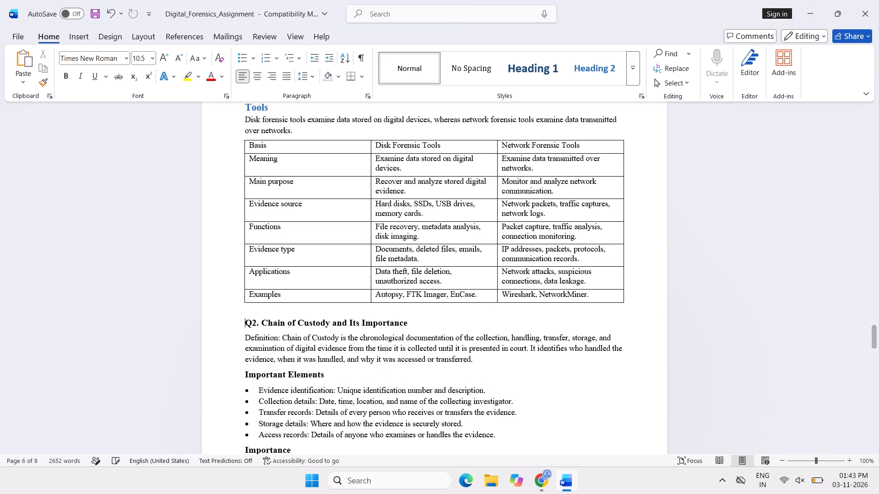
# Restyle the Q1. Differentiate Between Disk Forensic Analysis Tools and Network Forensic Analysis Tools heading as Normal, in bold 12 pt Times New Roman.
pyautogui.scroll(1, 392, 226)
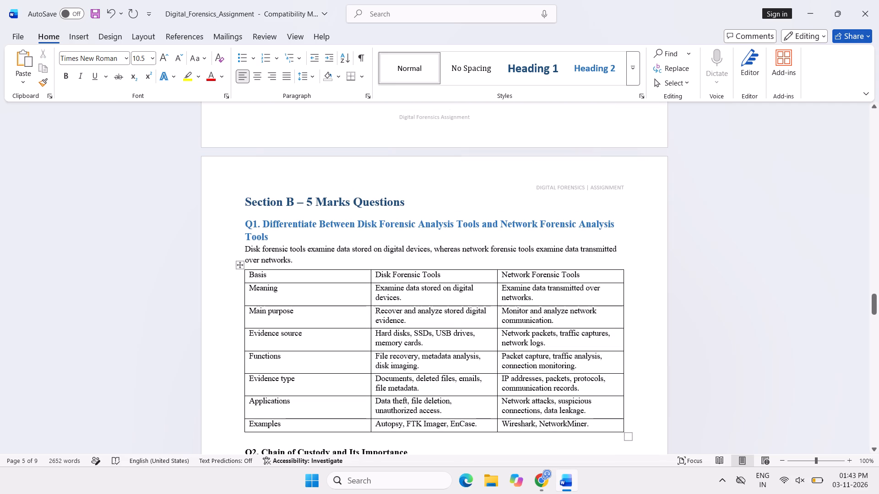
pyautogui.moveTo(271, 238); pyautogui.dragTo(245, 224)
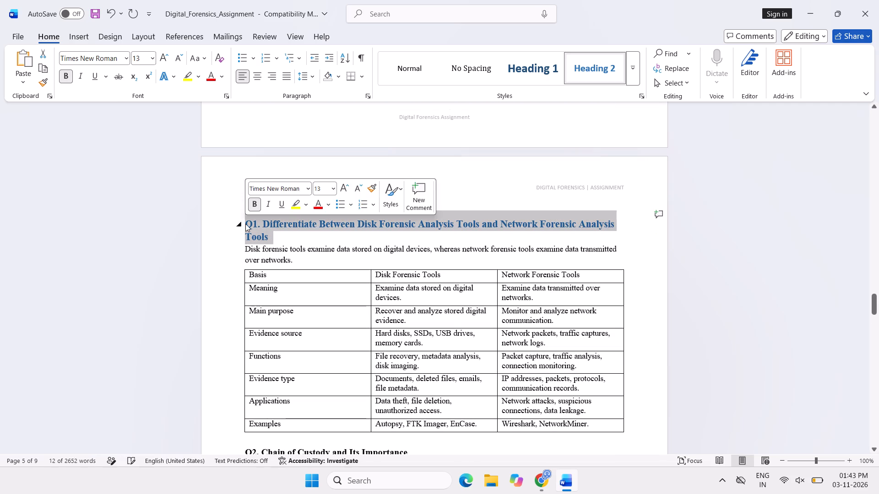
pyautogui.click(404, 56)
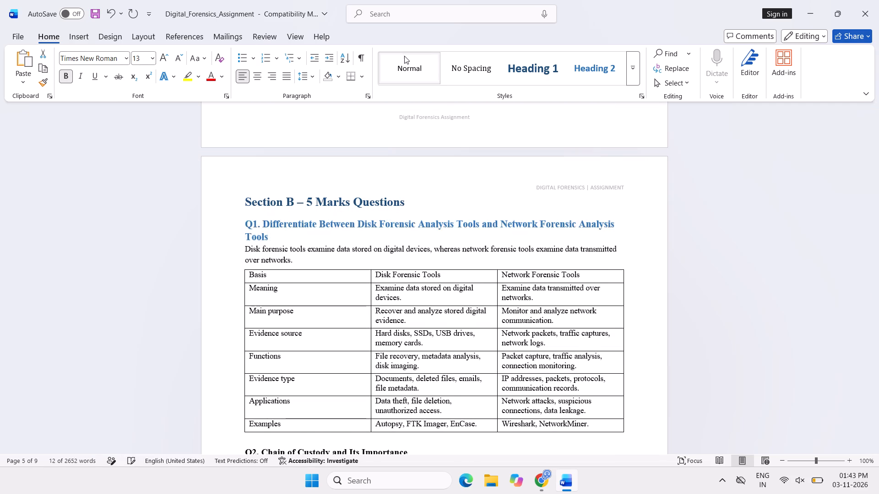
pyautogui.click(125, 56)
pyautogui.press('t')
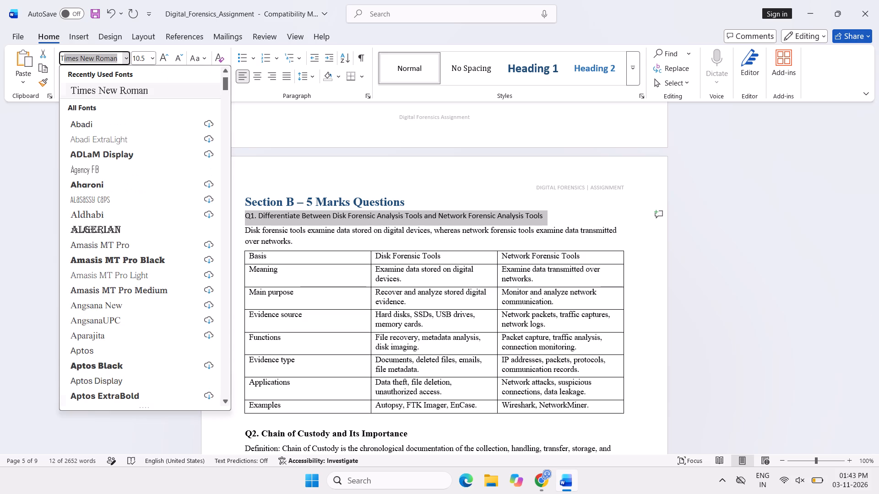
pyautogui.doubleClick(164, 59)
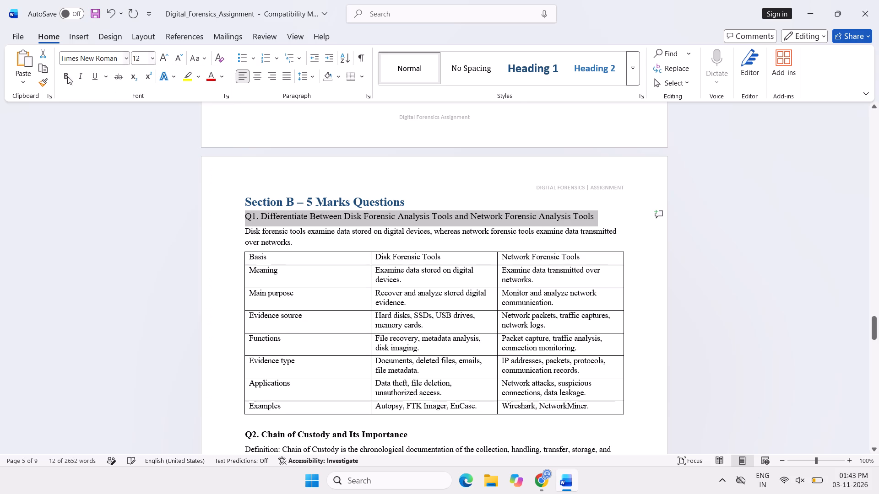
pyautogui.hotkey('ctrl', 'b')
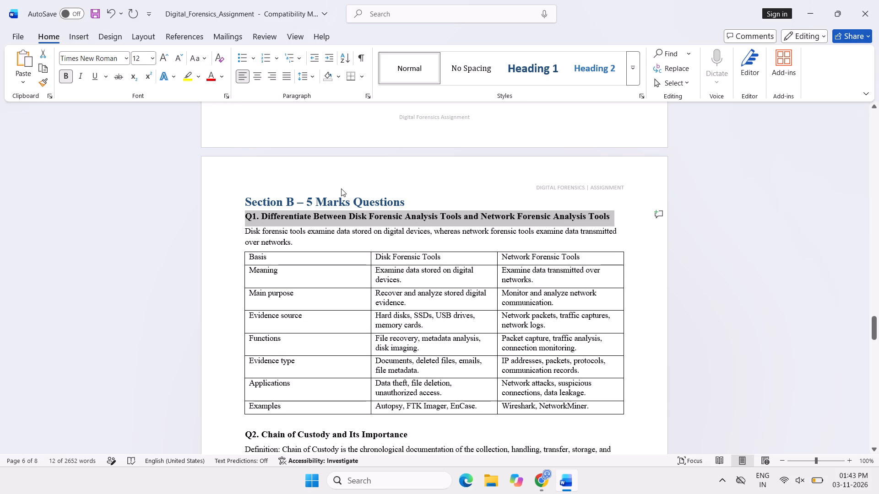
# Delete the Section B – 5 Marks Questions heading above Q1.
pyautogui.moveTo(411, 204); pyautogui.dragTo(249, 199)
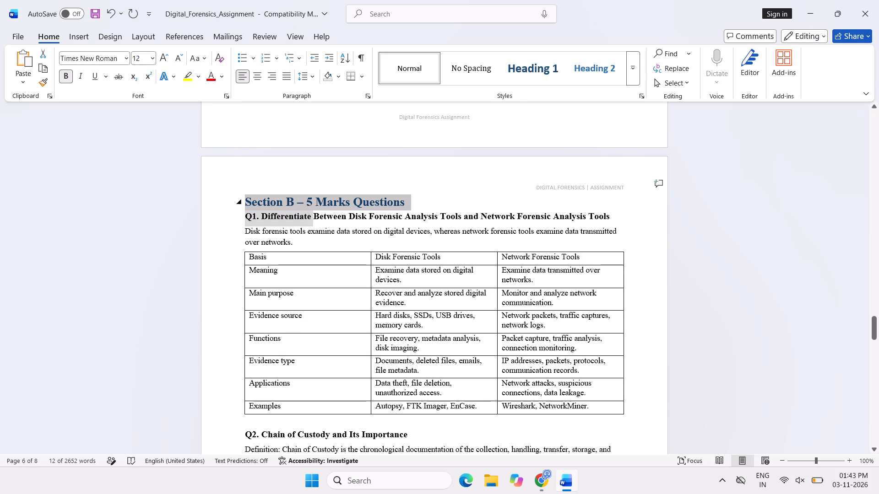
pyautogui.moveTo(249, 199); pyautogui.dragTo(249, 201)
pyautogui.press('BackSpace')
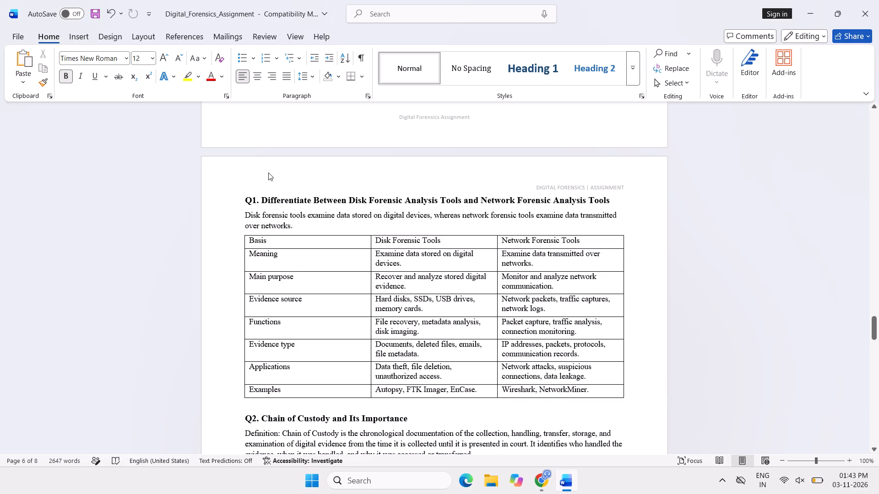
# Delete the Conclusion paragraph after the Ethical considerations list, including its final full stop.
pyautogui.scroll(3, 266, 179)
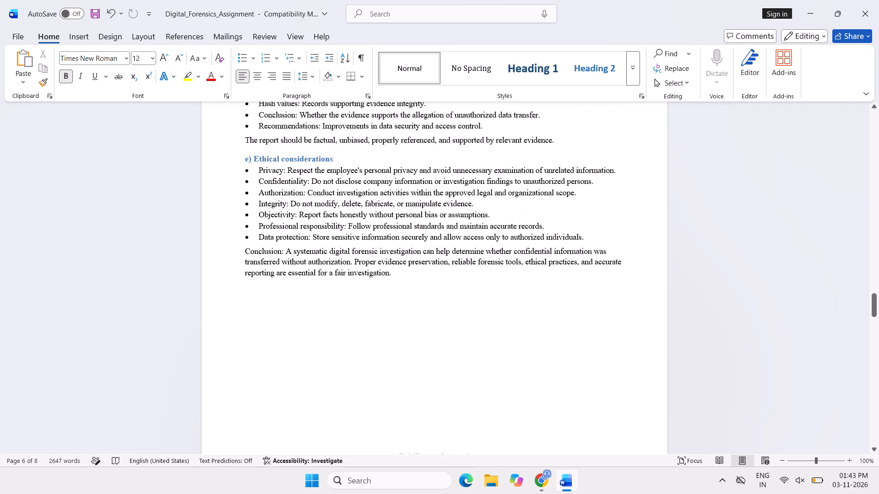
pyautogui.moveTo(244, 249); pyautogui.dragTo(382, 281)
pyautogui.press('BackSpace')
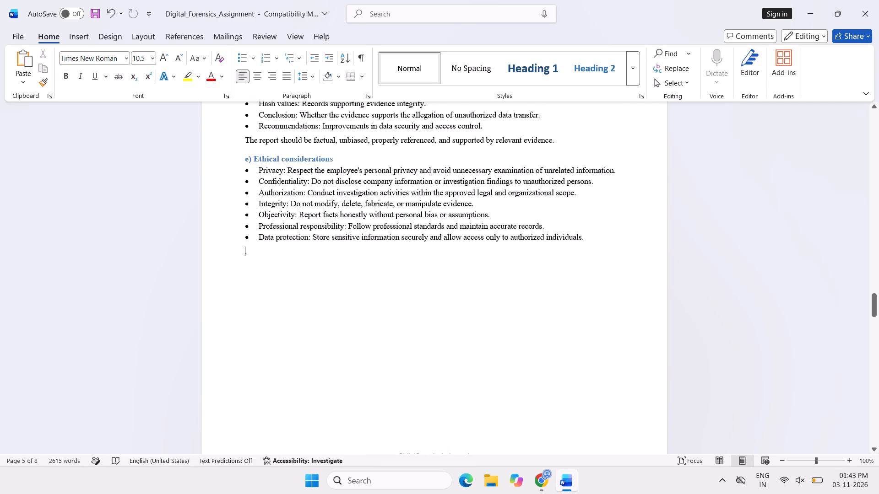
pyautogui.press('Right')
pyautogui.press('BackSpace')
# Restyle the e) Ethical considerations heading as Normal, in bold 12 pt Times New Roman.
pyautogui.moveTo(338, 157); pyautogui.dragTo(245, 159)
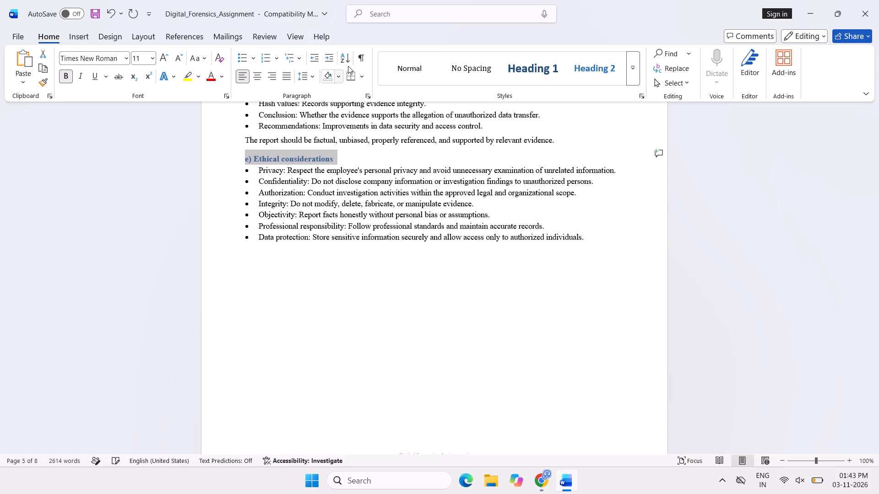
pyautogui.click(407, 63)
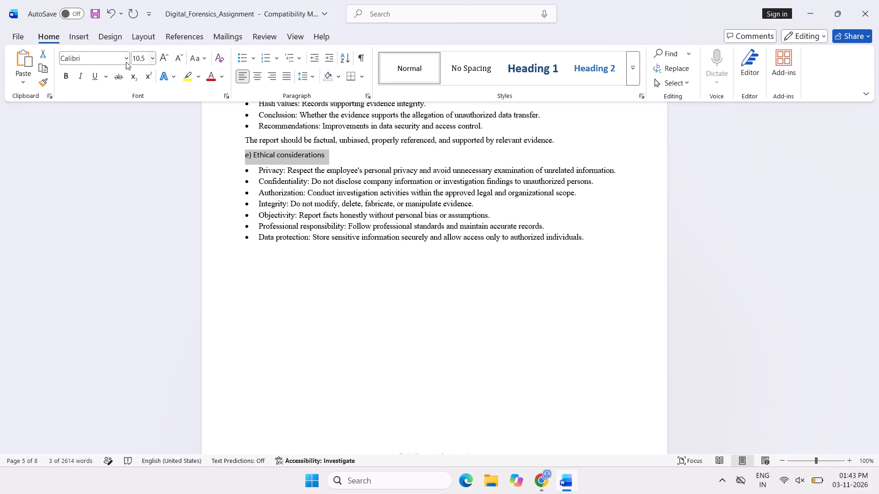
pyautogui.click(125, 61)
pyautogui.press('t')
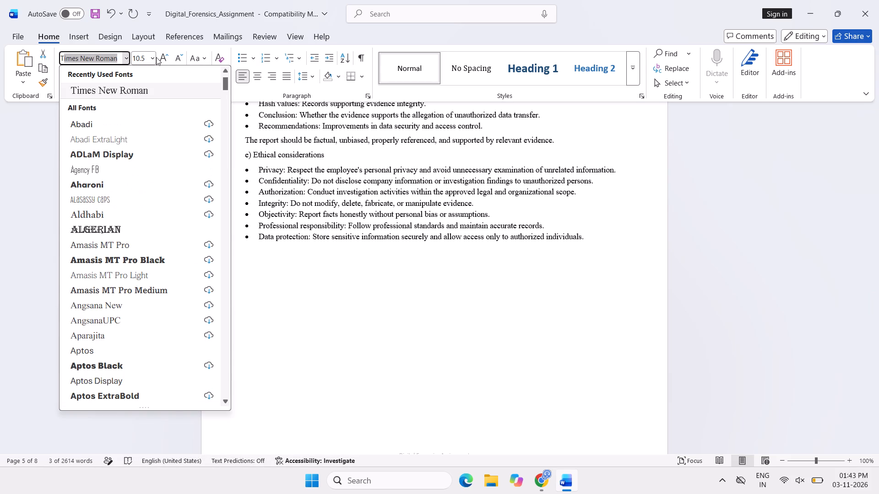
pyautogui.doubleClick(163, 55)
pyautogui.hotkey('ctrl', 'b')
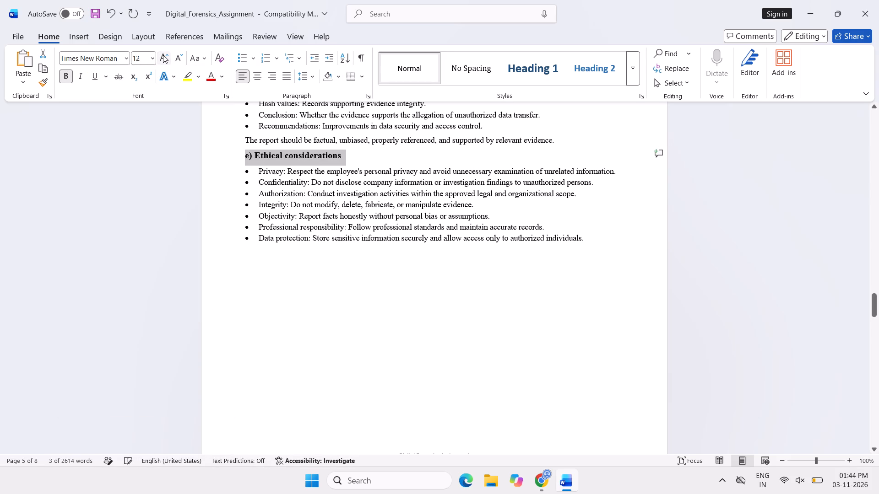
# Restyle the d) Documenting and presenting findings in a forensic report heading as Normal, in bold 12 pt Times New Roman.
pyautogui.scroll(1, 338, 189)
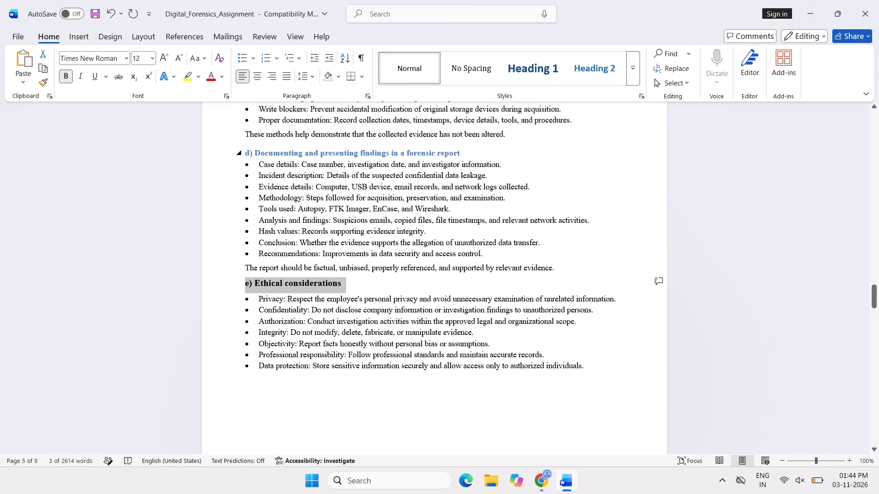
pyautogui.moveTo(462, 155); pyautogui.dragTo(238, 150)
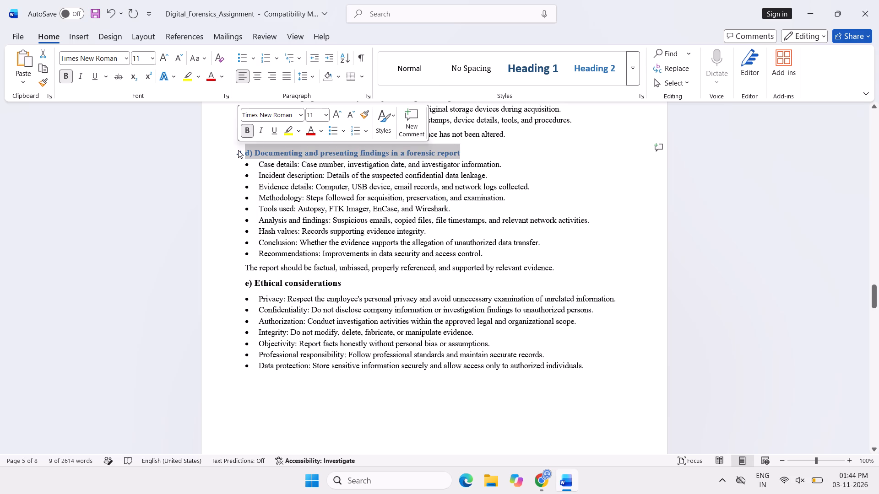
pyautogui.click(400, 65)
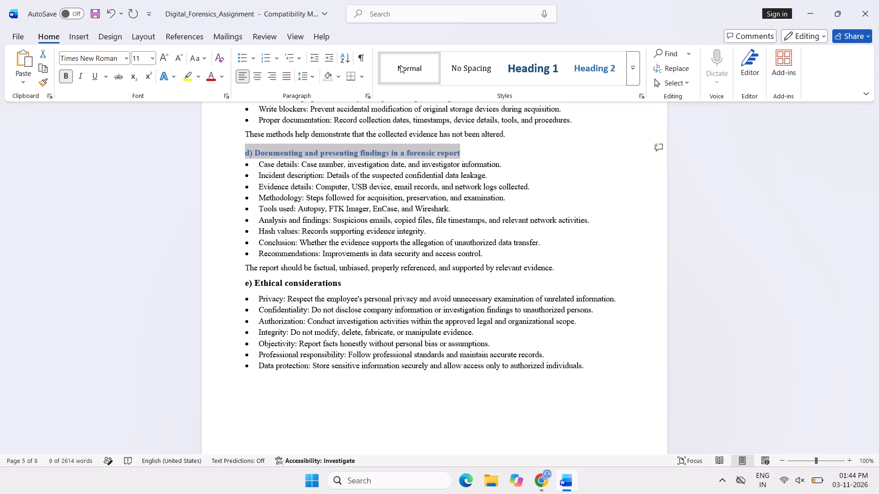
pyautogui.click(124, 59)
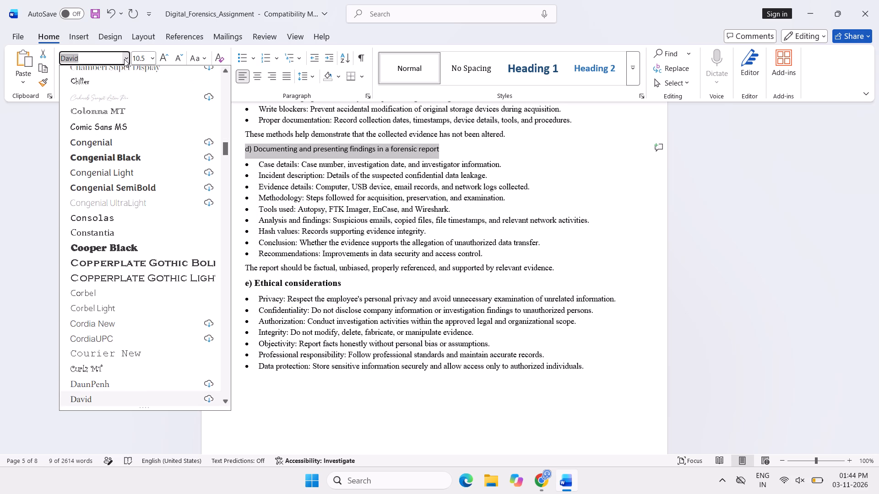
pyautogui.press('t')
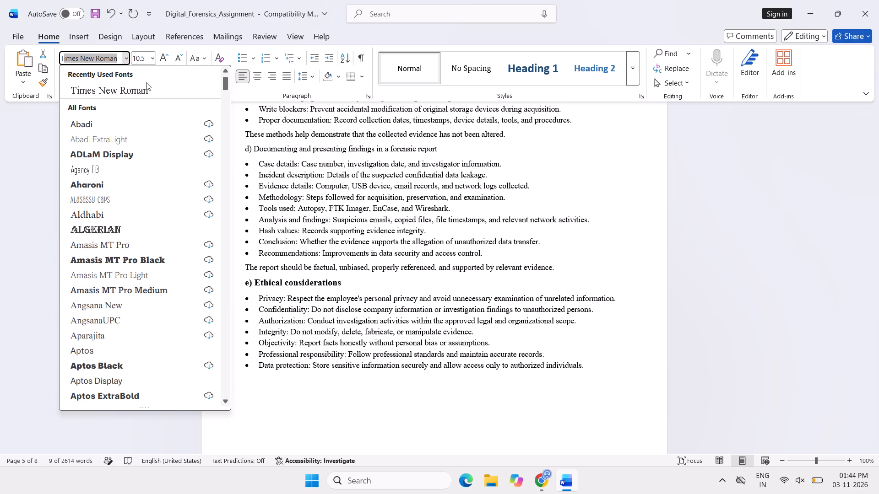
pyautogui.click(146, 82)
pyautogui.click(146, 90)
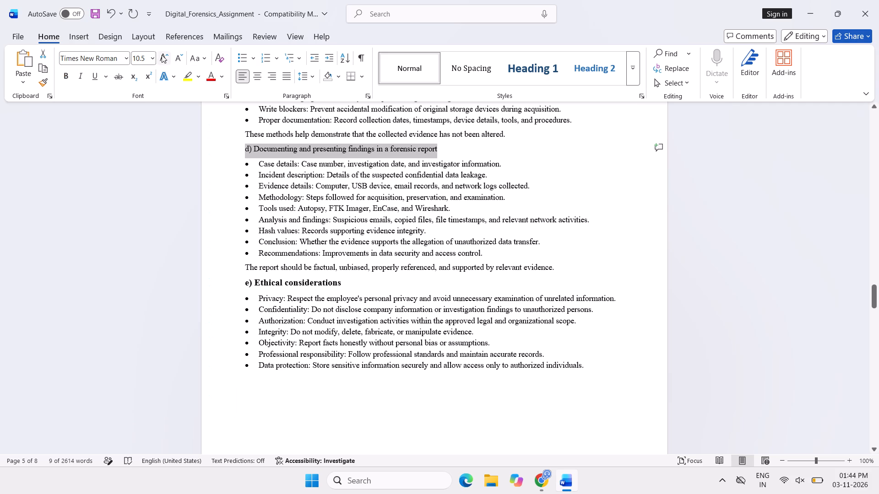
pyautogui.doubleClick(161, 55)
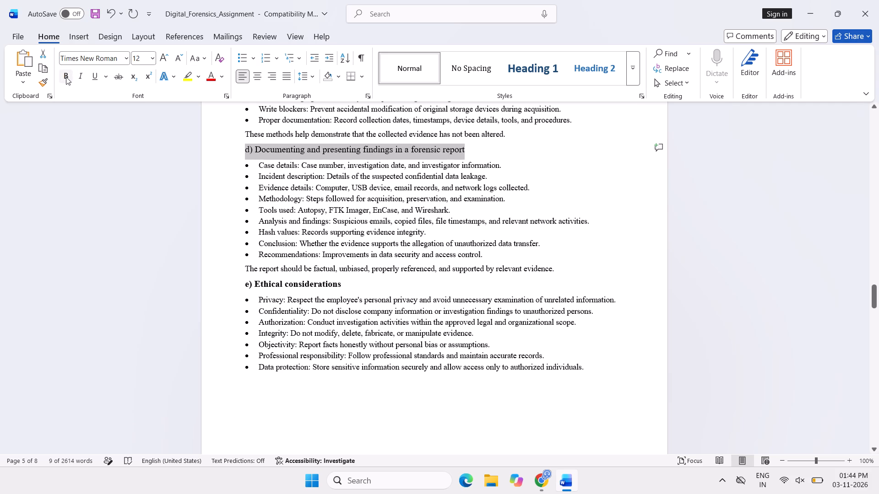
pyautogui.hotkey('ctrl', 'b')
# Restyle the c) Establishing authenticity and integrity heading as Normal, in bold 12 pt Times New Roman.
pyautogui.scroll(2, 249, 209)
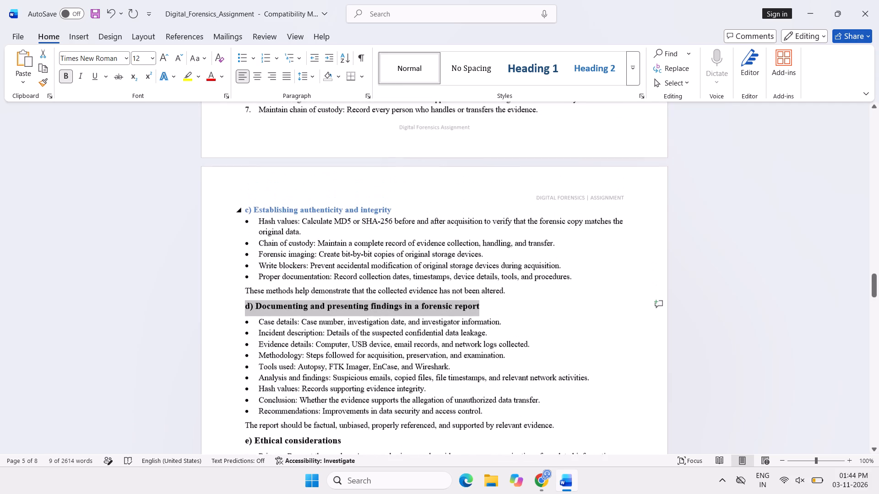
pyautogui.moveTo(395, 214); pyautogui.dragTo(247, 214)
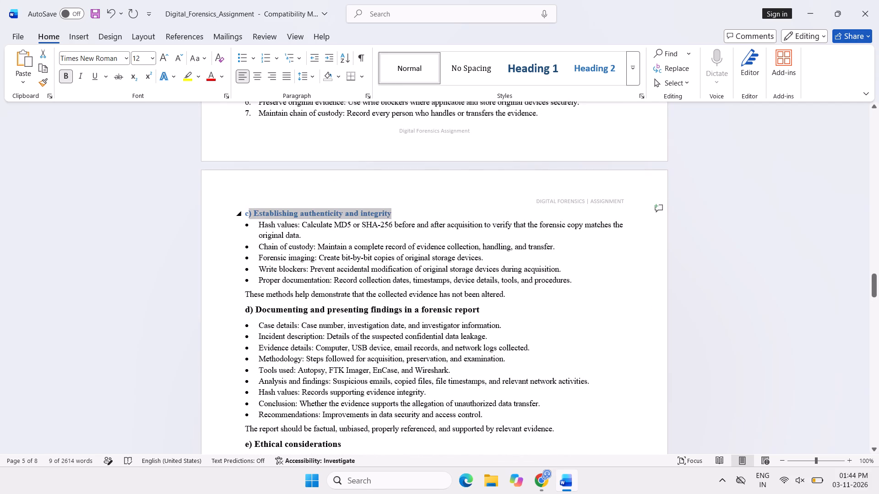
pyautogui.moveTo(247, 214); pyautogui.dragTo(239, 211)
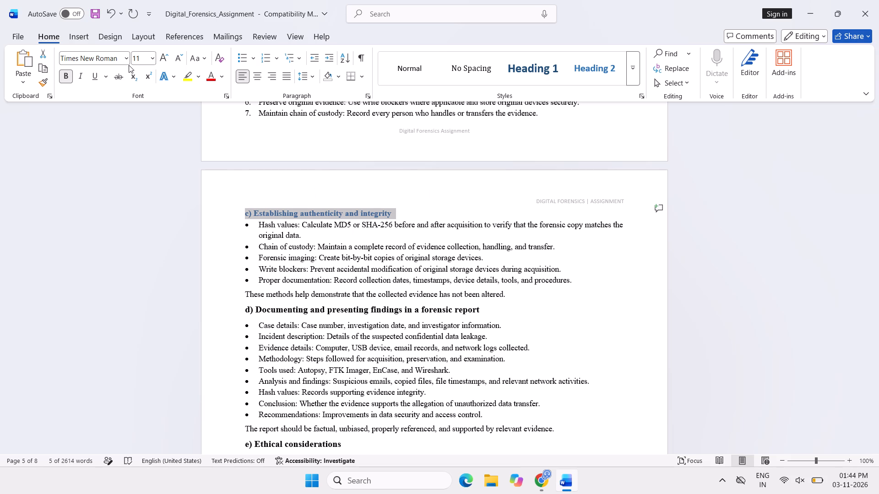
pyautogui.click(393, 76)
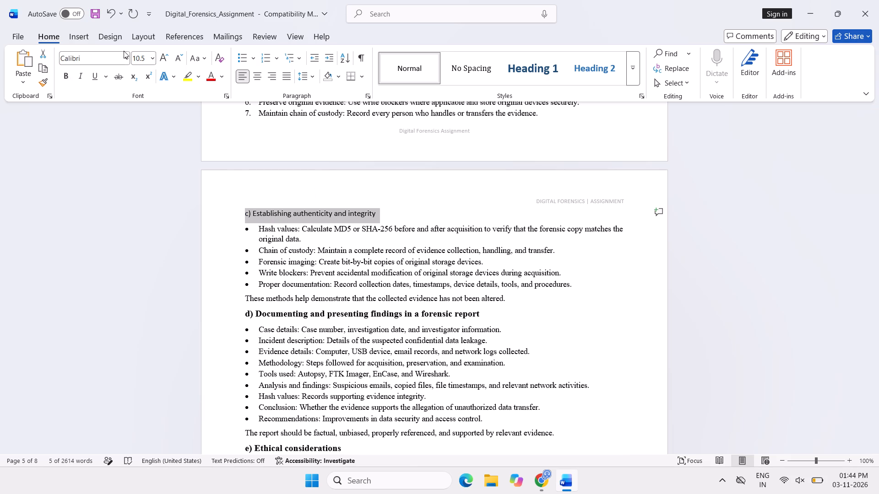
pyautogui.click(128, 56)
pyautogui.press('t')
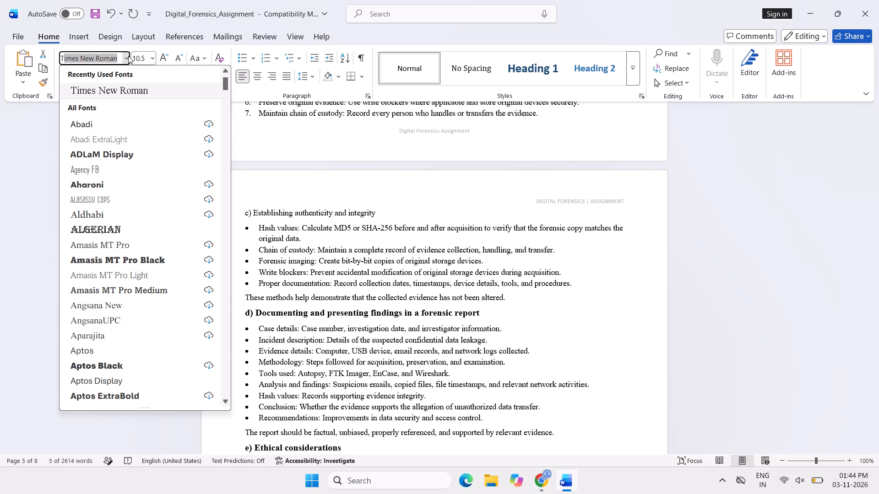
pyautogui.doubleClick(162, 57)
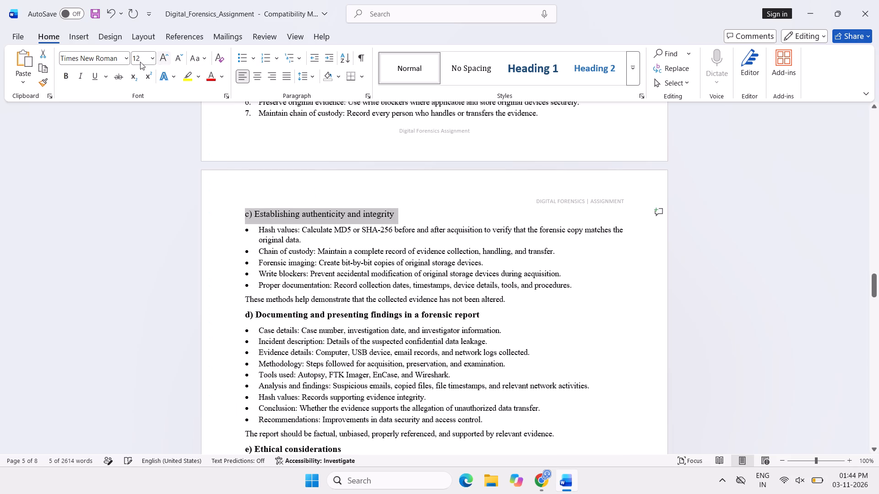
pyautogui.hotkey('ctrl', 'b')
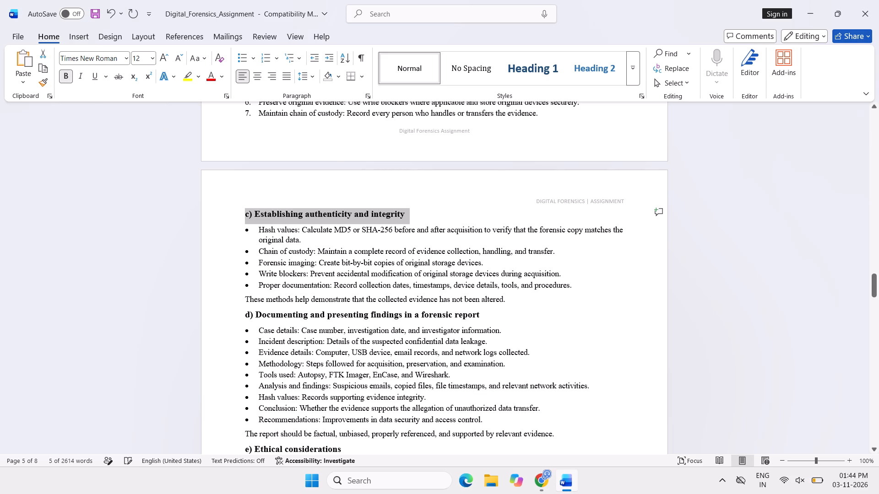
# Restyle the b) Steps involved in collecting and preserving digital evidence heading as Normal, in bold 12 pt Times New Roman.
pyautogui.scroll(2, 332, 161)
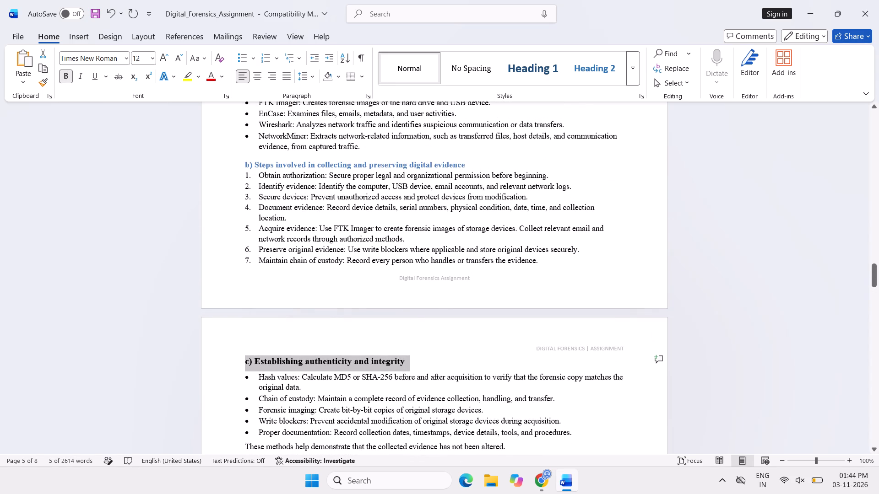
pyautogui.moveTo(465, 163); pyautogui.dragTo(272, 174)
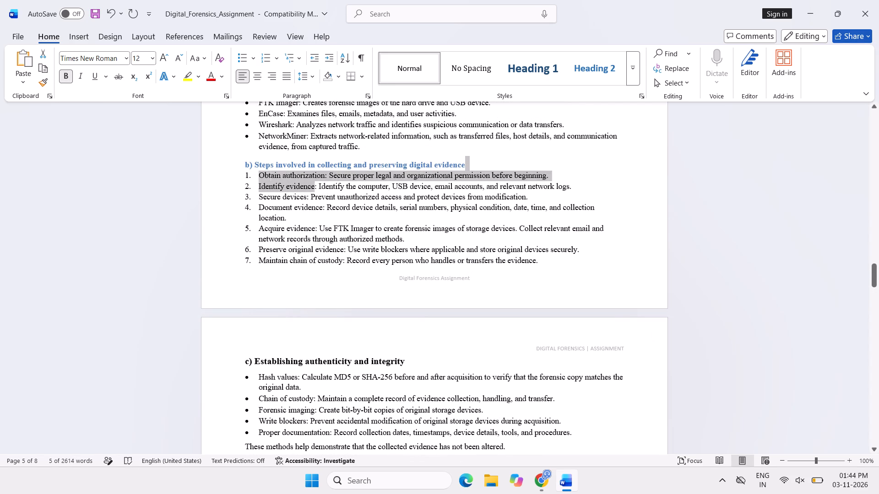
pyautogui.moveTo(272, 174); pyautogui.dragTo(245, 168)
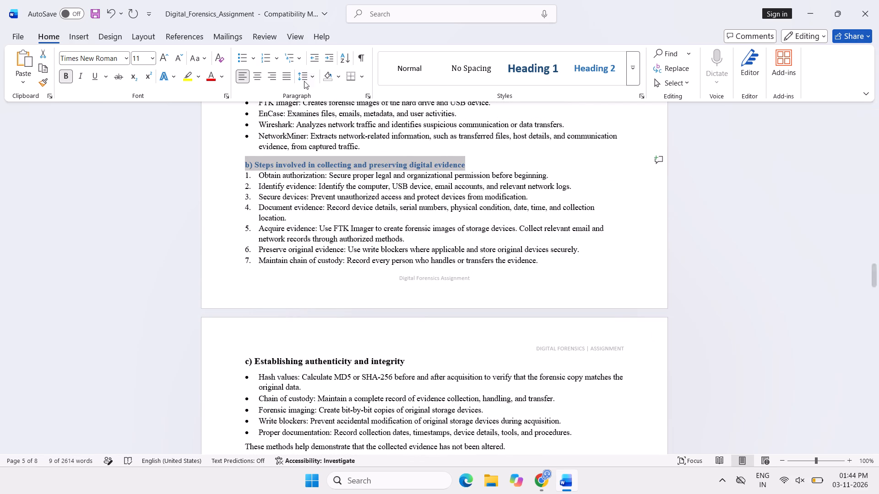
pyautogui.click(407, 72)
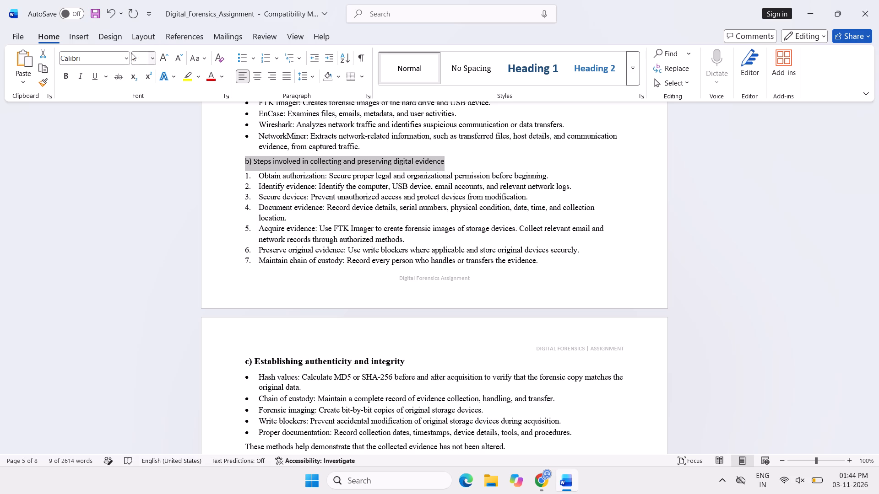
pyautogui.click(125, 54)
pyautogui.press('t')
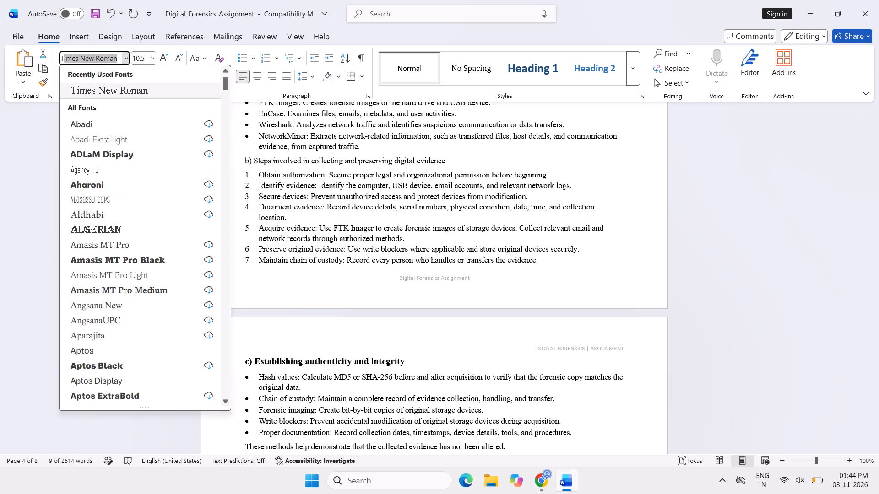
pyautogui.click(136, 90)
pyautogui.doubleClick(163, 53)
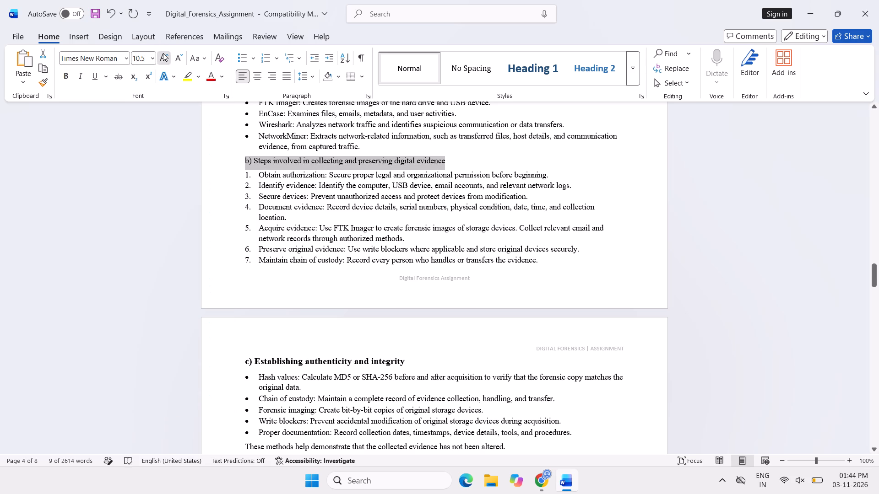
pyautogui.hotkey('ctrl', 'b')
# Restyle the a) Forensic tools that can be used heading as Normal, in bold 12 pt Times New Roman.
pyautogui.scroll(1, 380, 140)
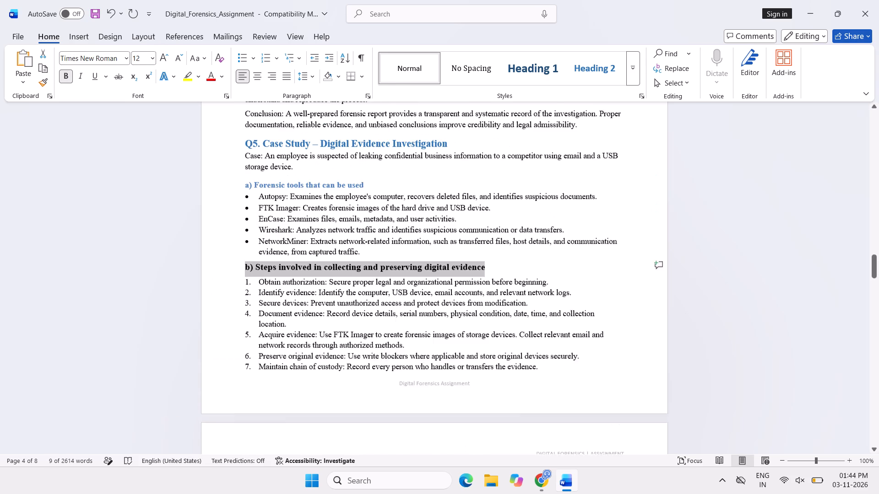
pyautogui.scroll(1, 380, 140)
pyautogui.moveTo(369, 213); pyautogui.dragTo(263, 206)
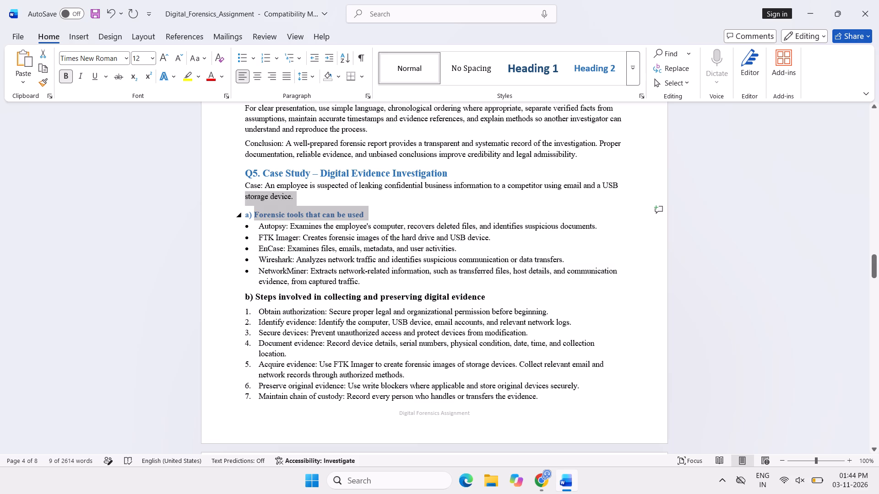
pyautogui.moveTo(263, 206); pyautogui.dragTo(244, 213)
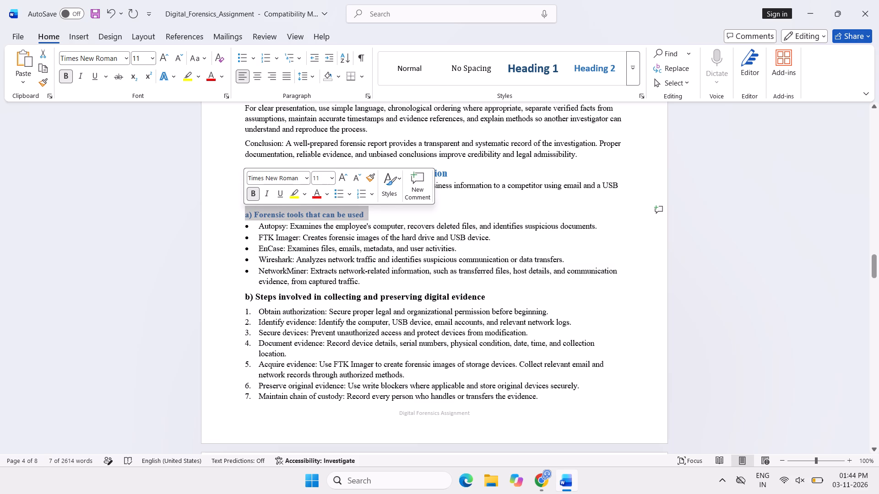
pyautogui.click(408, 70)
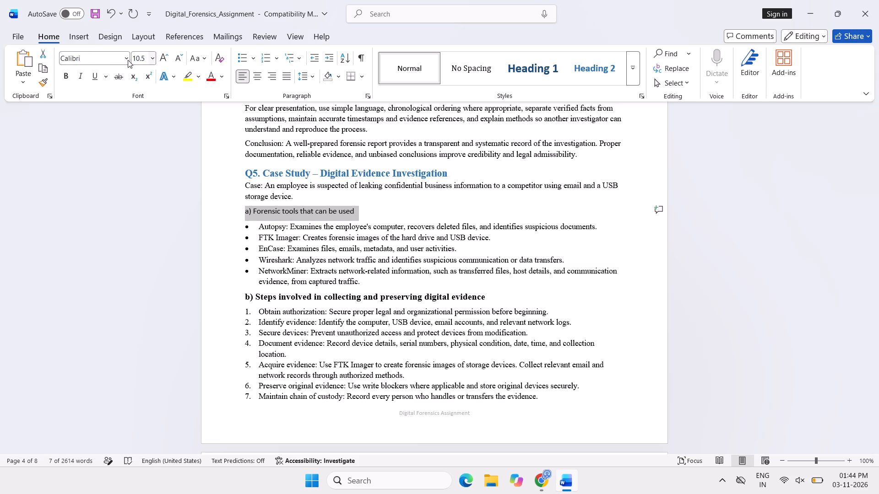
pyautogui.click(127, 58)
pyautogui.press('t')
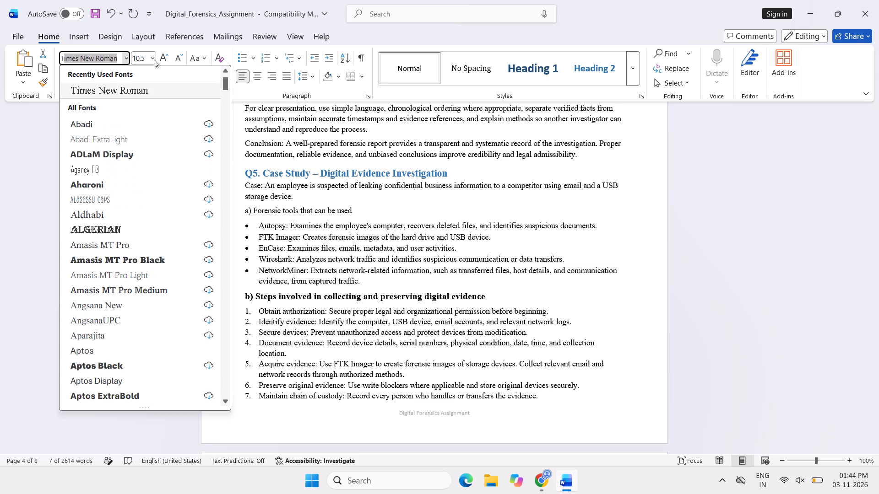
pyautogui.doubleClick(160, 58)
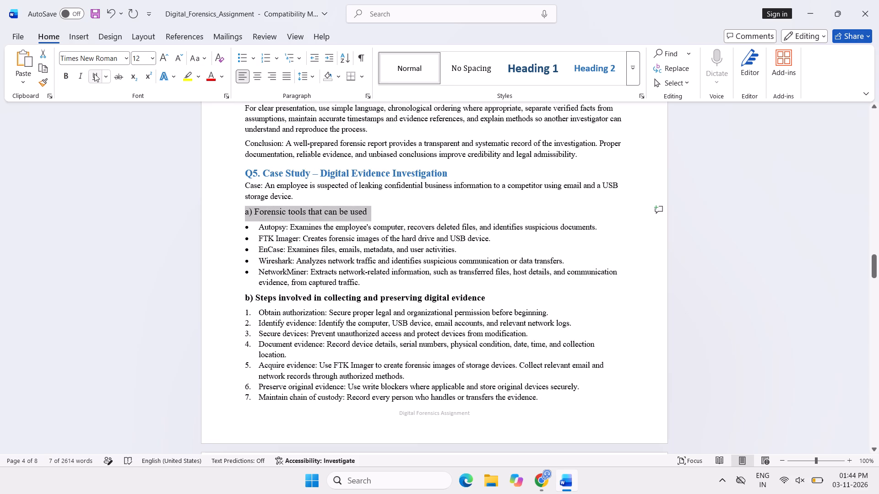
pyautogui.hotkey('ctrl', 'b')
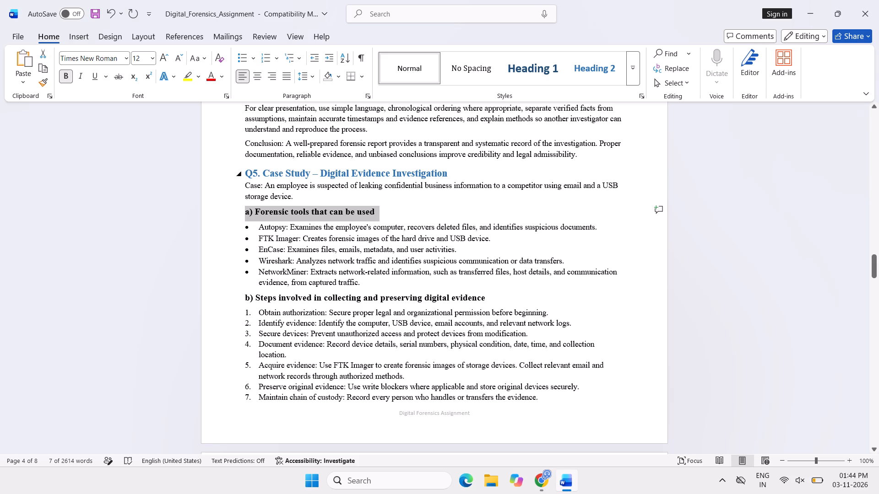
# Restyle the Q5. Case Study – Digital Evidence Investigation heading as Normal, in bold 12 pt Times New Roman.
pyautogui.moveTo(451, 175); pyautogui.dragTo(240, 176)
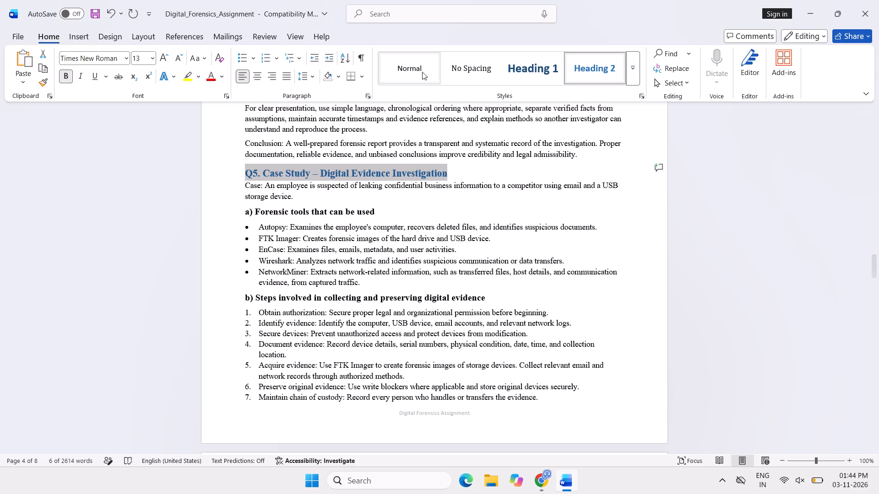
pyautogui.click(422, 68)
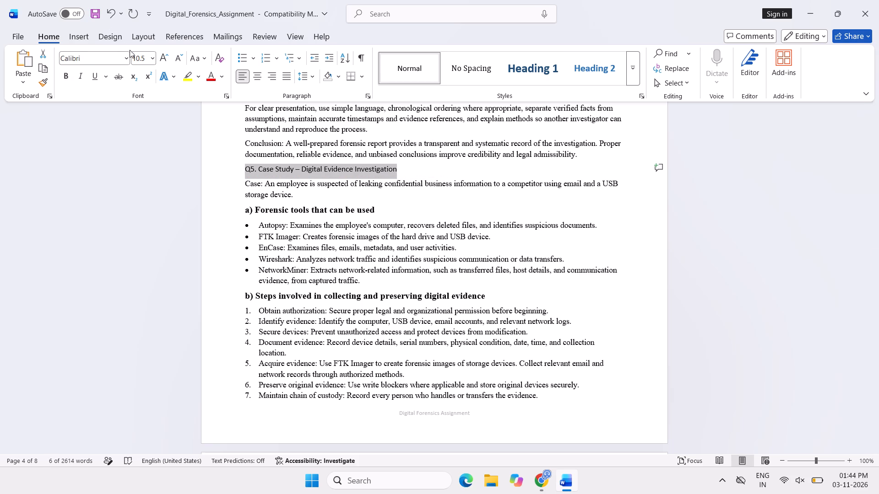
pyautogui.click(129, 54)
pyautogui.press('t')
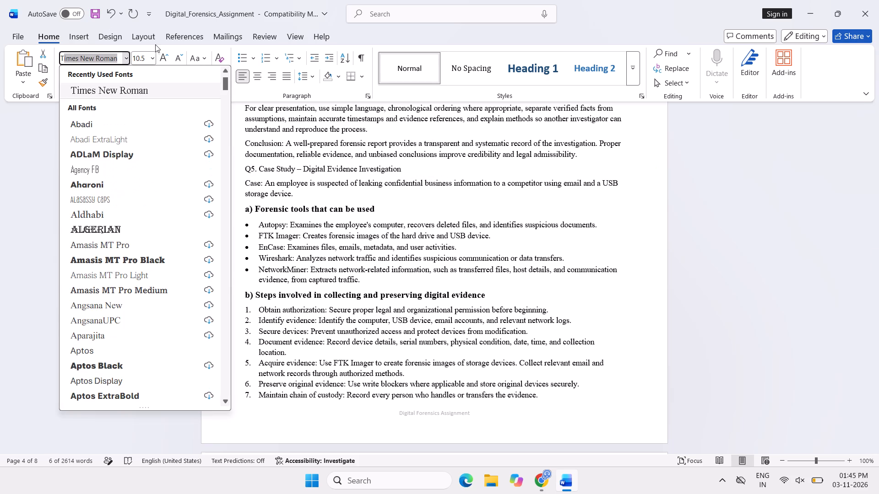
pyautogui.doubleClick(160, 56)
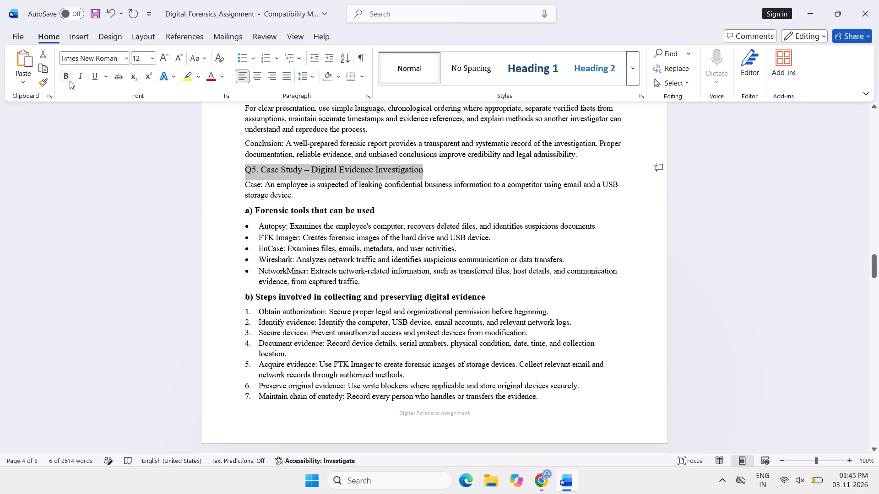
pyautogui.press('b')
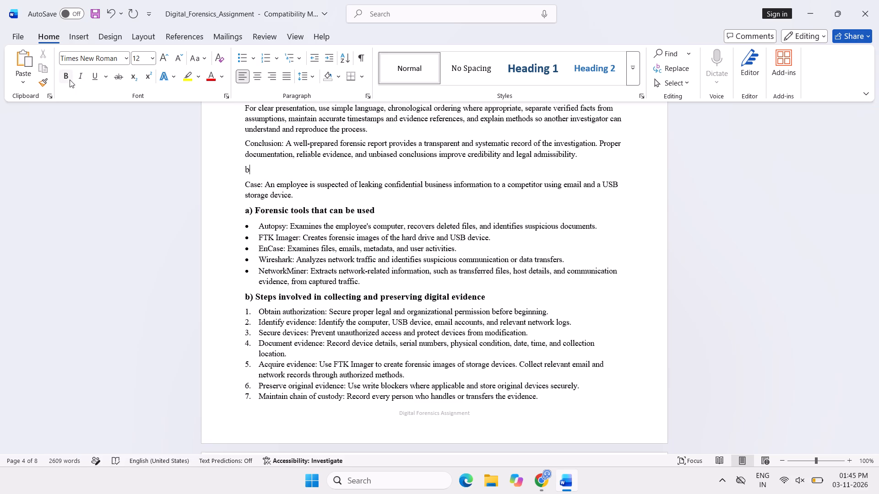
pyautogui.hotkey('ctrl', 'z')
pyautogui.hotkey('ctrl', 'b')
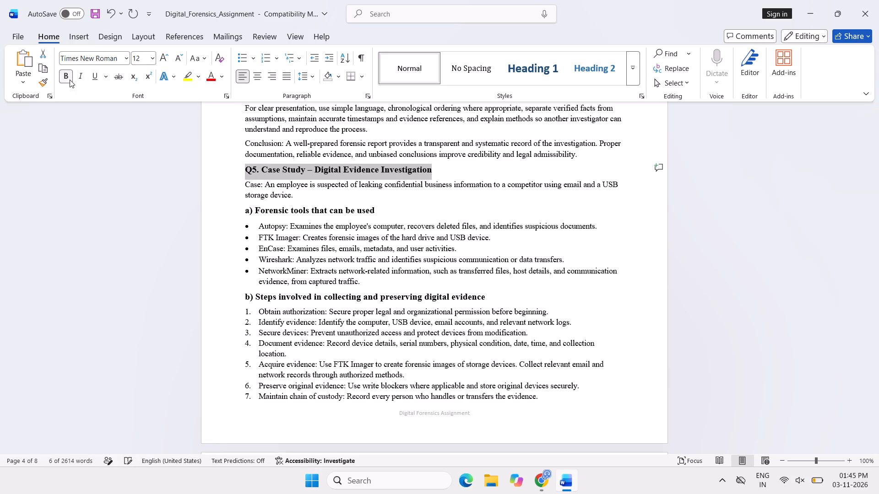
# Delete the Conclusion paragraph about the well-prepared forensic report, just above the Q5 heading.
pyautogui.scroll(1, 272, 196)
pyautogui.moveTo(581, 157); pyautogui.dragTo(287, 151)
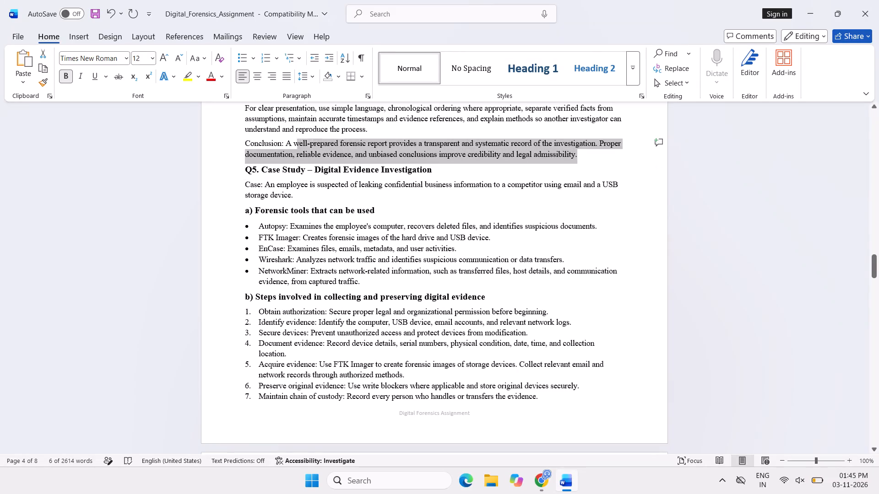
pyautogui.moveTo(287, 151); pyautogui.dragTo(245, 143)
pyautogui.press('BackSpace')
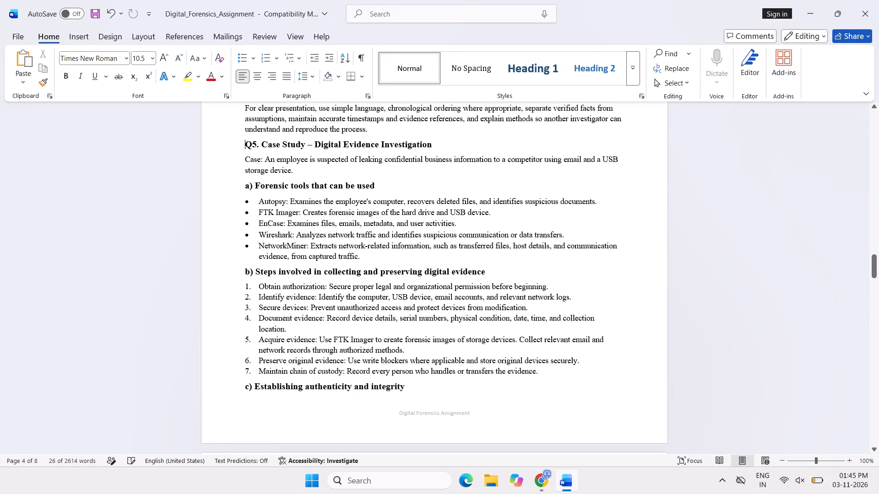
# Restyle the Appendices and References heading as Normal, in bold 12 pt Times New Roman.
pyautogui.scroll(1, 245, 143)
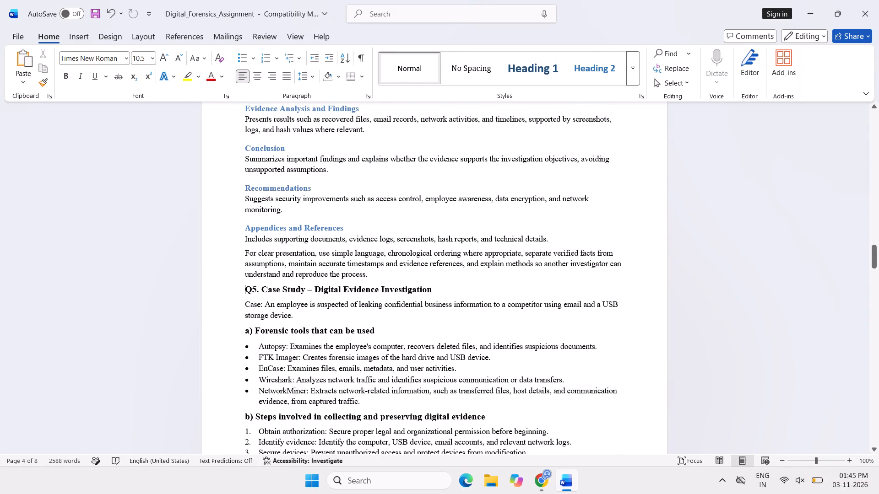
pyautogui.moveTo(348, 226); pyautogui.dragTo(256, 224)
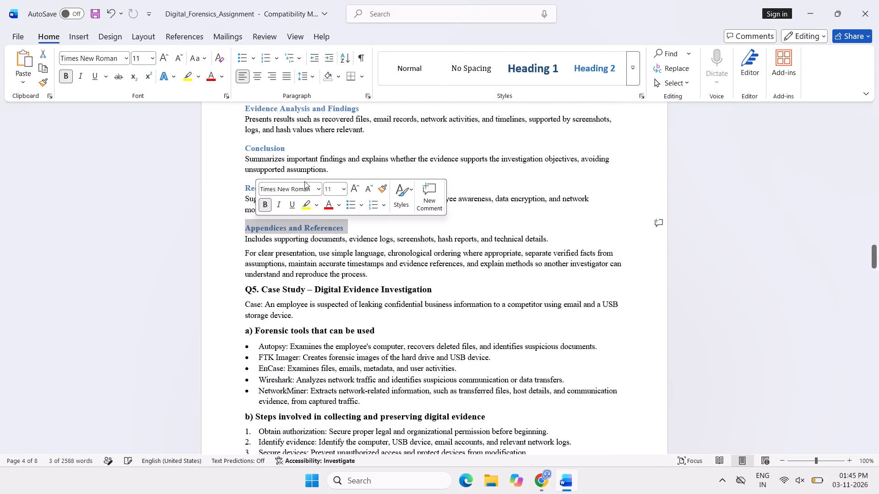
pyautogui.click(410, 68)
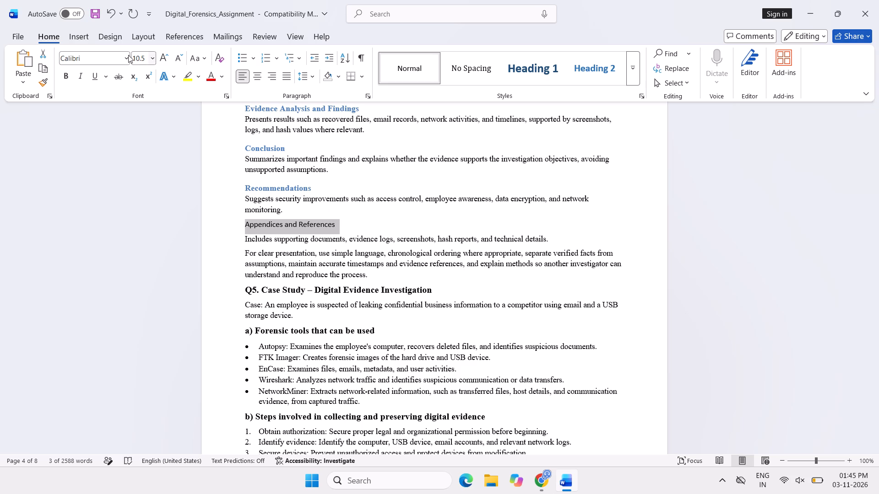
pyautogui.click(127, 54)
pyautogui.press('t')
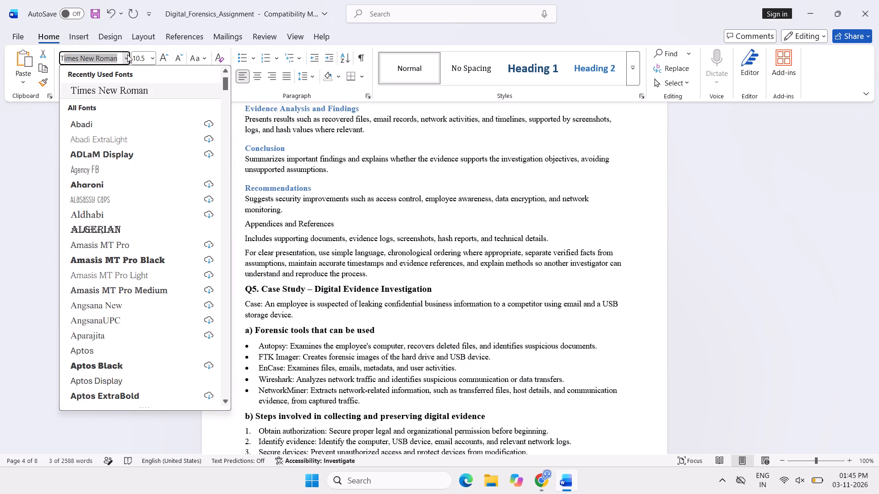
pyautogui.click(123, 96)
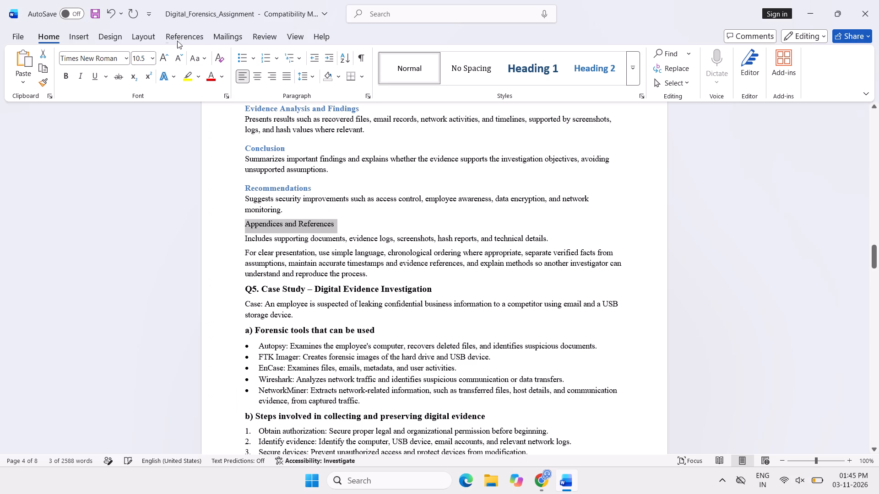
pyautogui.doubleClick(165, 54)
pyautogui.hotkey('ctrl', 'b')
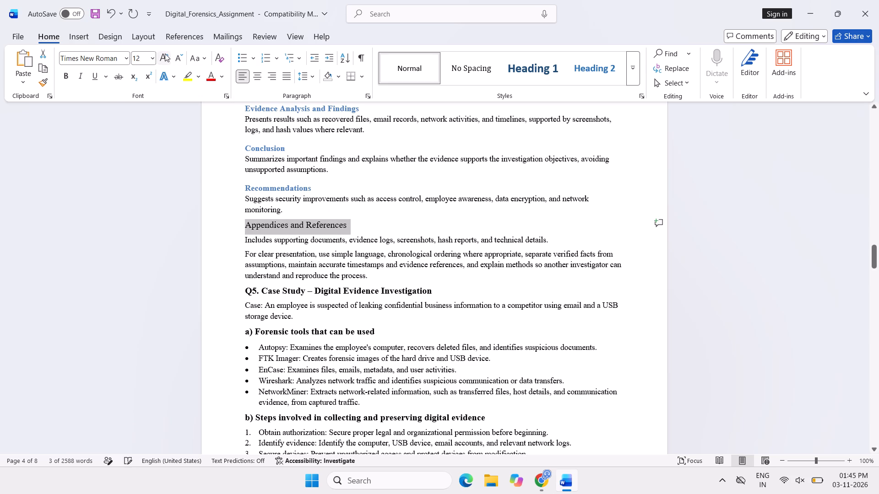
# Restyle the Recommendations heading as Normal, in bold 12 pt Times New Roman.
pyautogui.moveTo(314, 188); pyautogui.dragTo(305, 188)
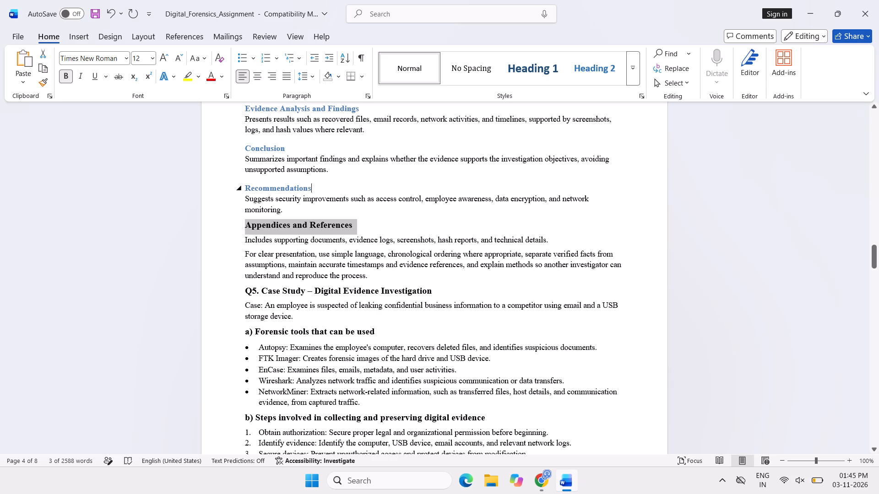
pyautogui.moveTo(305, 188); pyautogui.dragTo(246, 189)
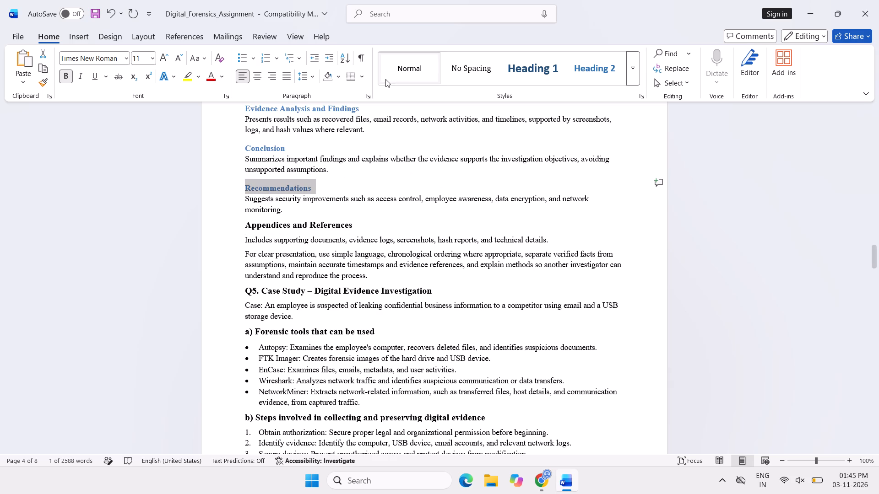
pyautogui.click(406, 65)
pyautogui.click(121, 59)
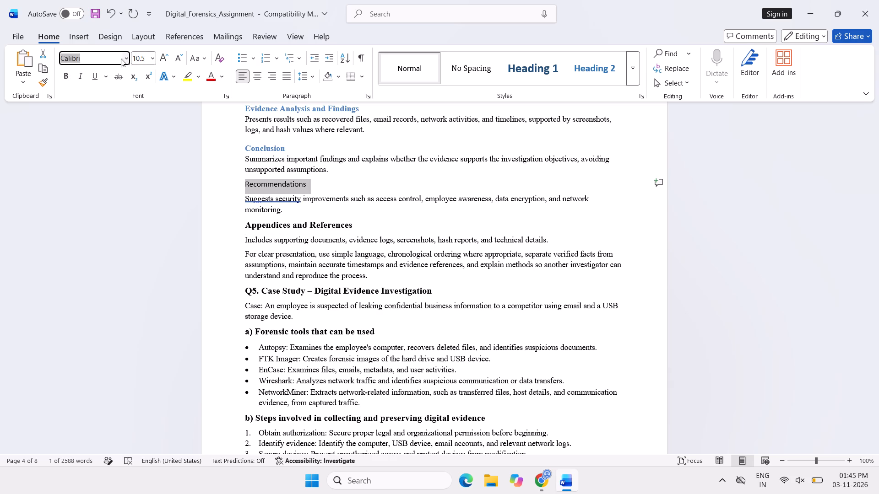
pyautogui.click(127, 59)
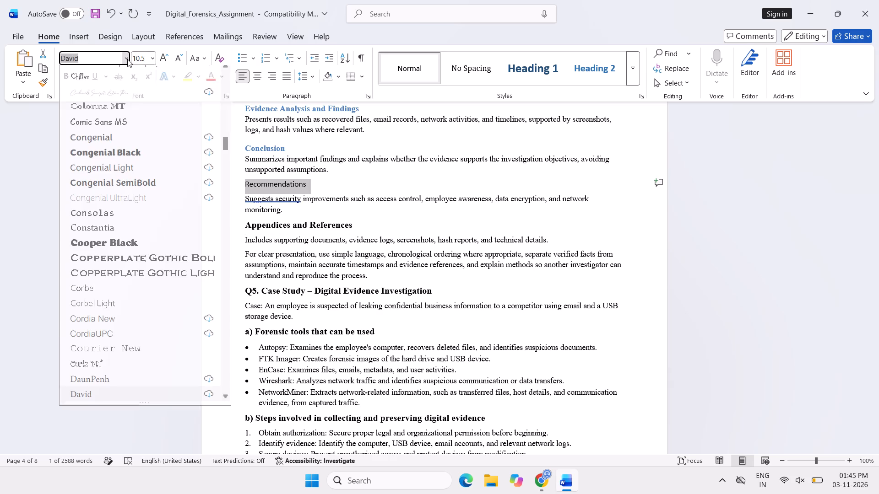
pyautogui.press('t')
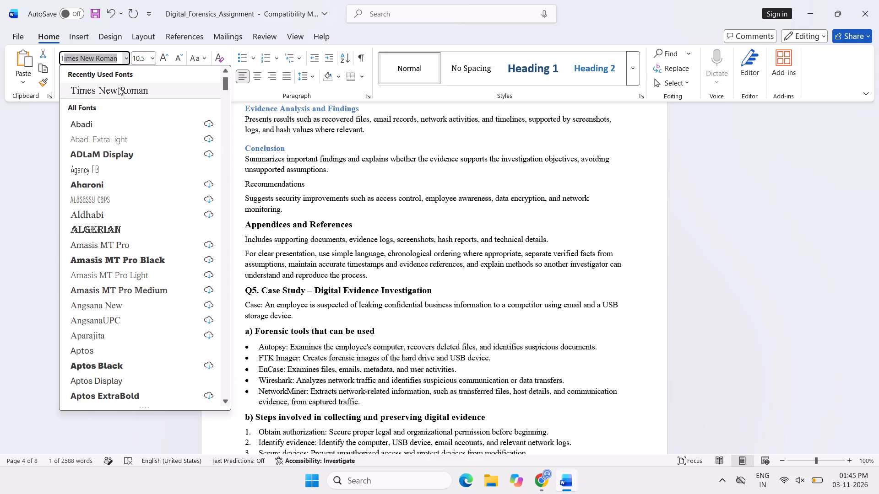
pyautogui.click(119, 87)
pyautogui.doubleClick(159, 58)
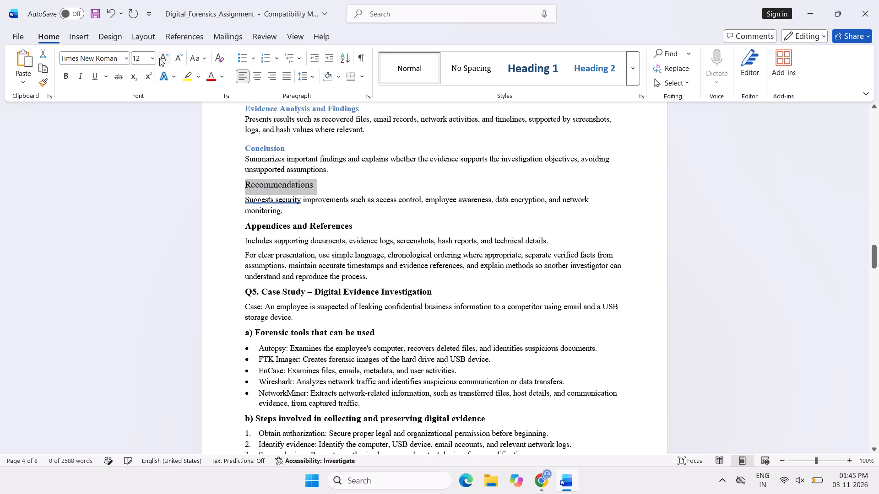
pyautogui.hotkey('ctrl', 'b')
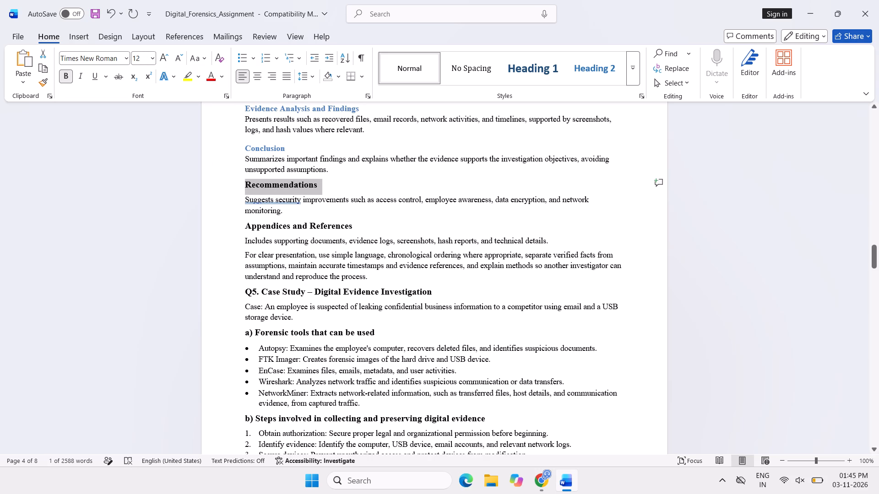
# Restyle the Conclusion heading above Recommendations as Normal, in bold 12 pt Times New Roman.
pyautogui.scroll(1, 350, 167)
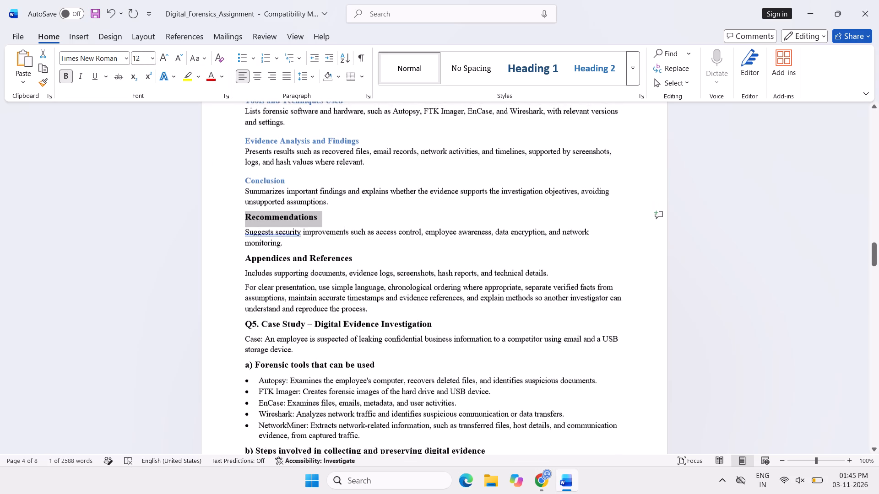
pyautogui.scroll(2, 350, 167)
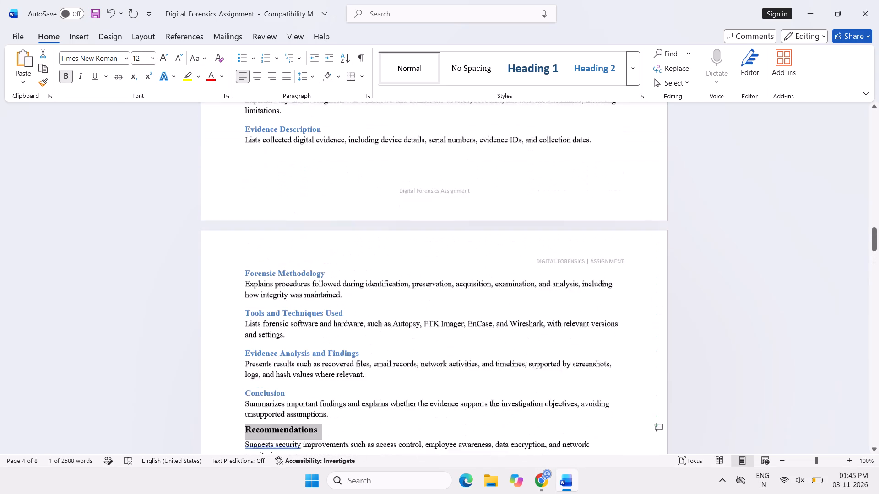
pyautogui.scroll(1, 350, 167)
pyautogui.scroll(-2, 350, 167)
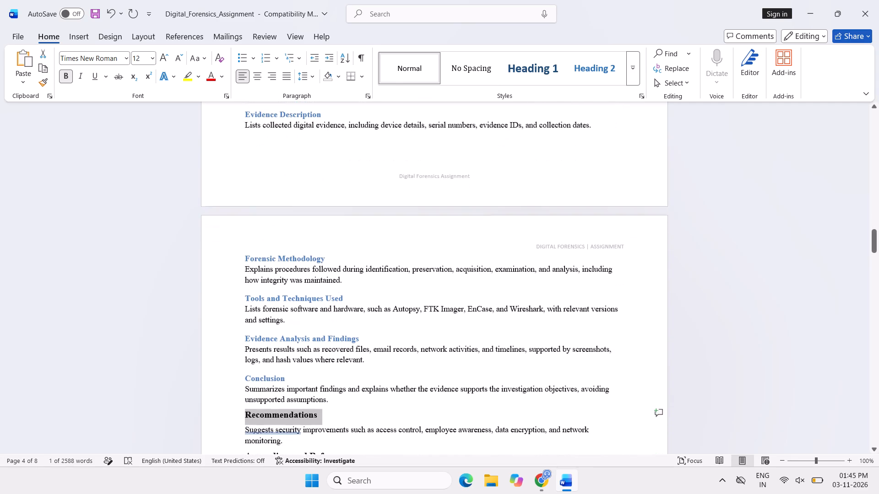
pyautogui.moveTo(298, 376); pyautogui.dragTo(245, 378)
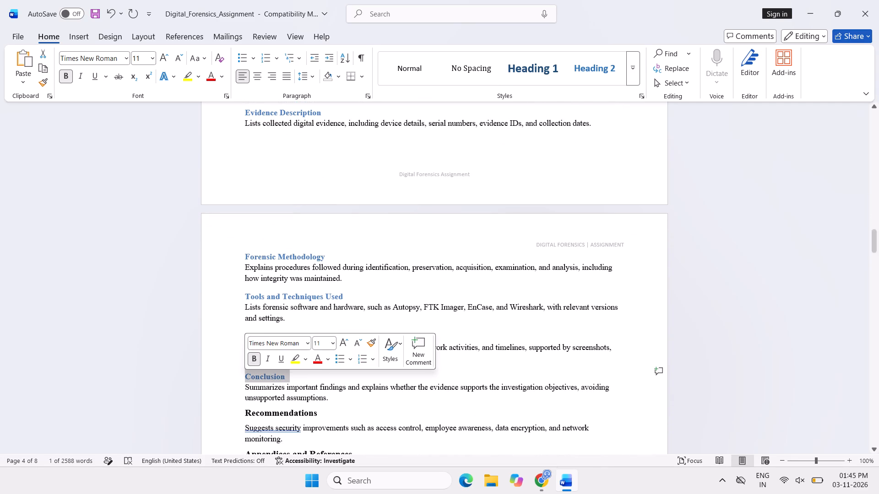
pyautogui.click(405, 68)
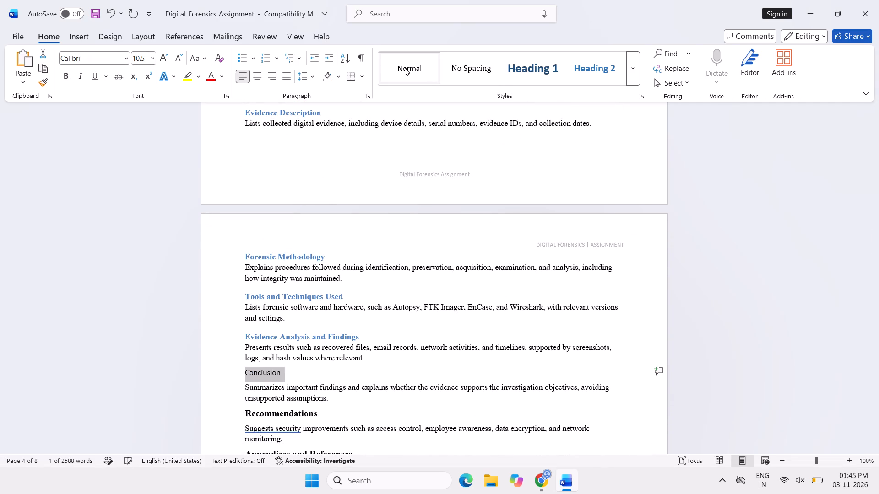
pyautogui.click(128, 55)
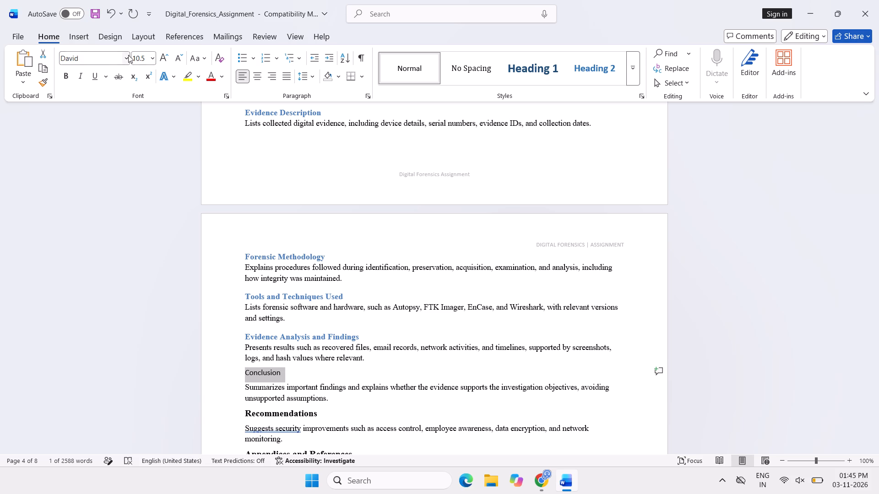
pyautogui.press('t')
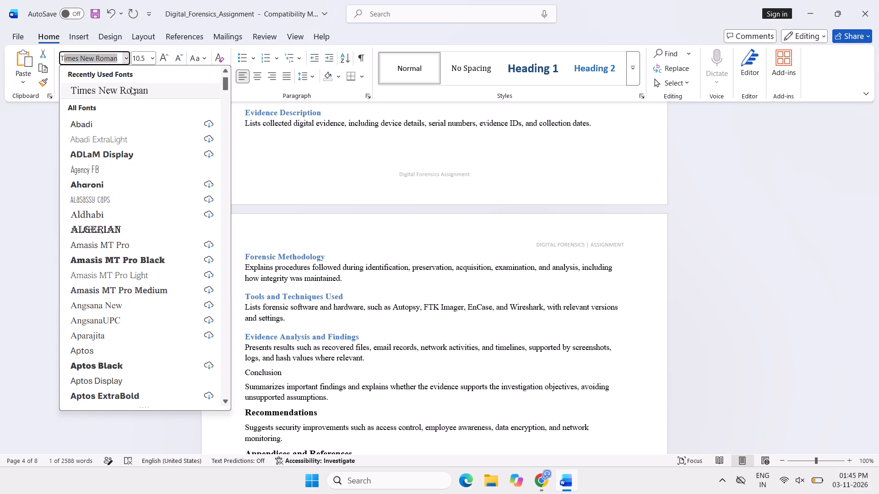
pyautogui.click(131, 93)
pyautogui.doubleClick(162, 57)
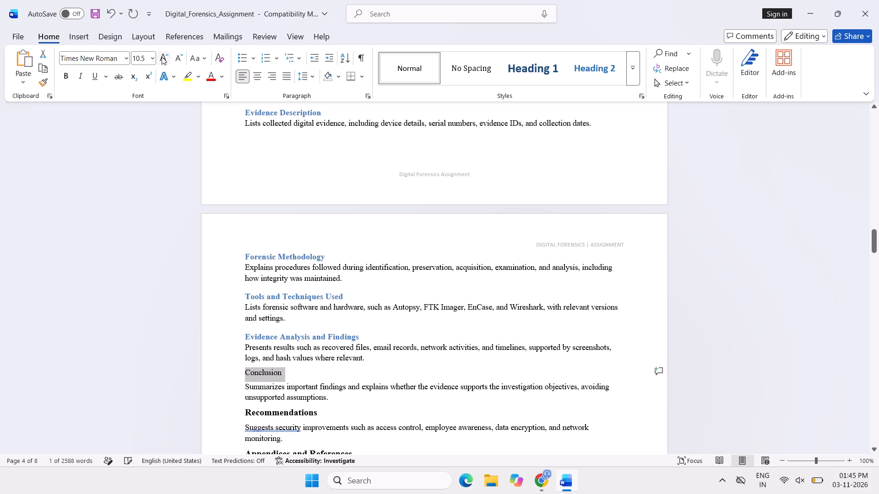
pyautogui.hotkey('ctrl', 'b')
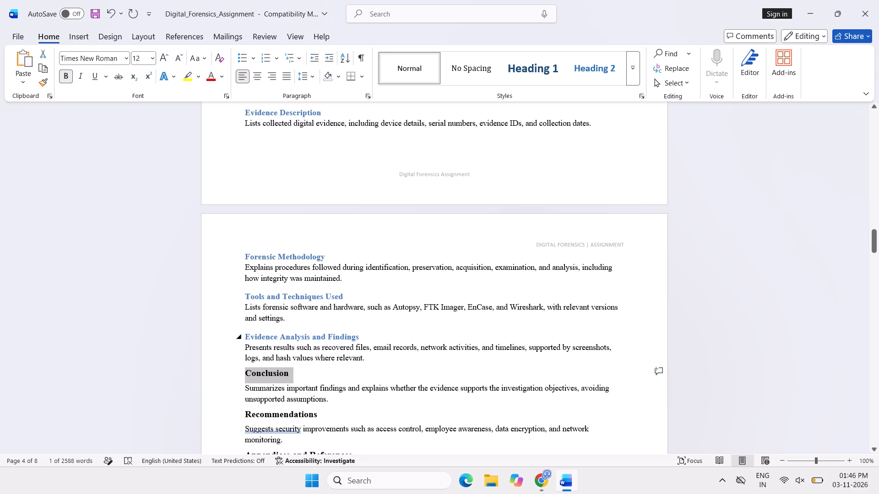
# Restyle the Evidence Analysis and Findings heading as Normal, in bold 12 pt Times New Roman.
pyautogui.moveTo(360, 339); pyautogui.dragTo(244, 339)
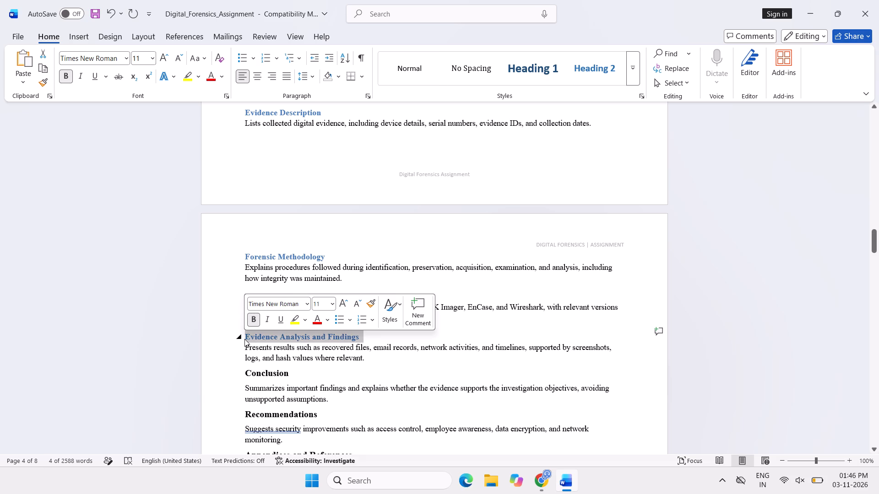
pyautogui.click(399, 83)
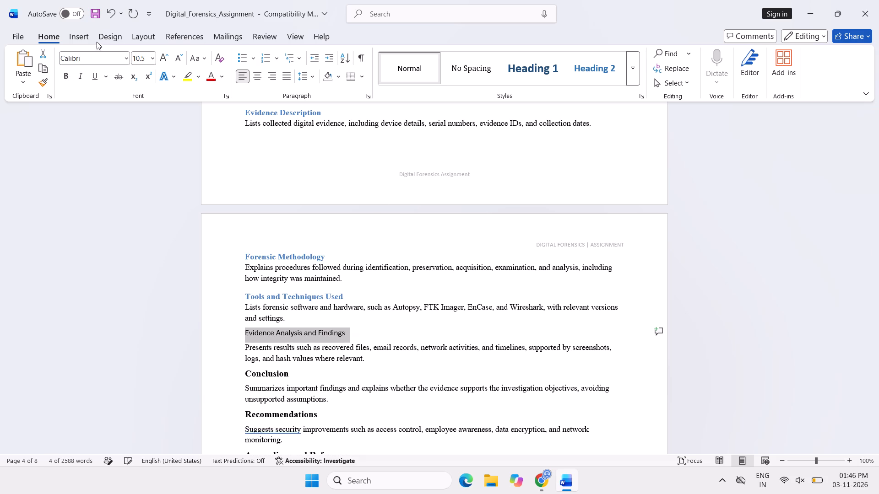
pyautogui.click(127, 61)
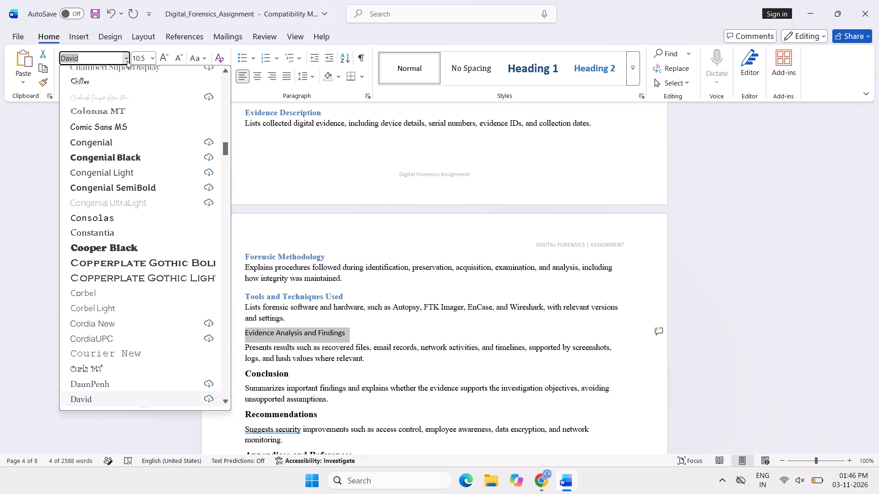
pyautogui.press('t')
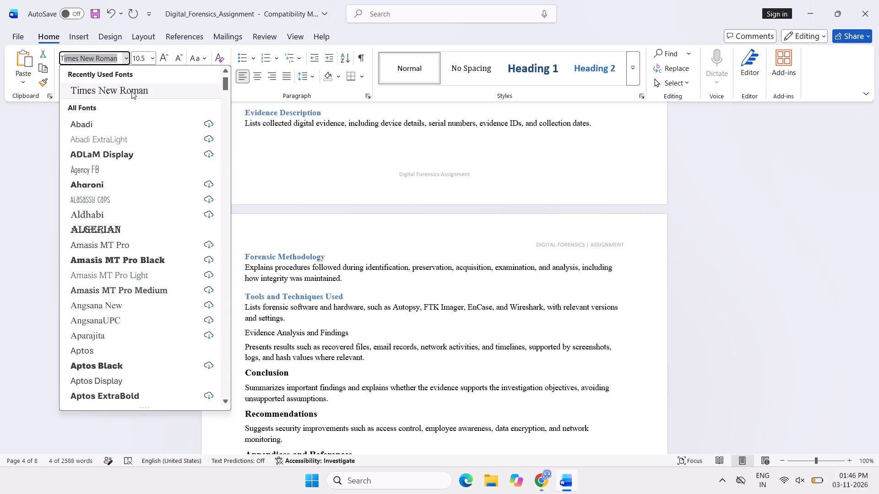
pyautogui.click(131, 91)
pyautogui.doubleClick(168, 56)
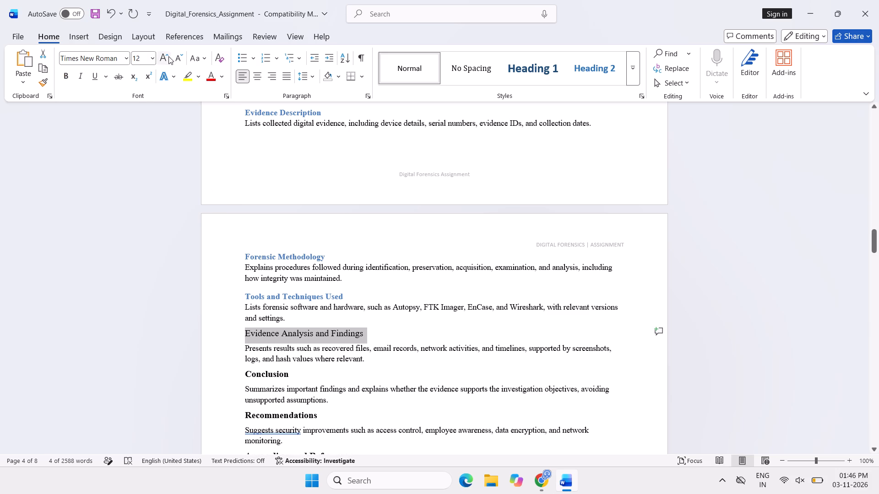
pyautogui.hotkey('ctrl', 'b')
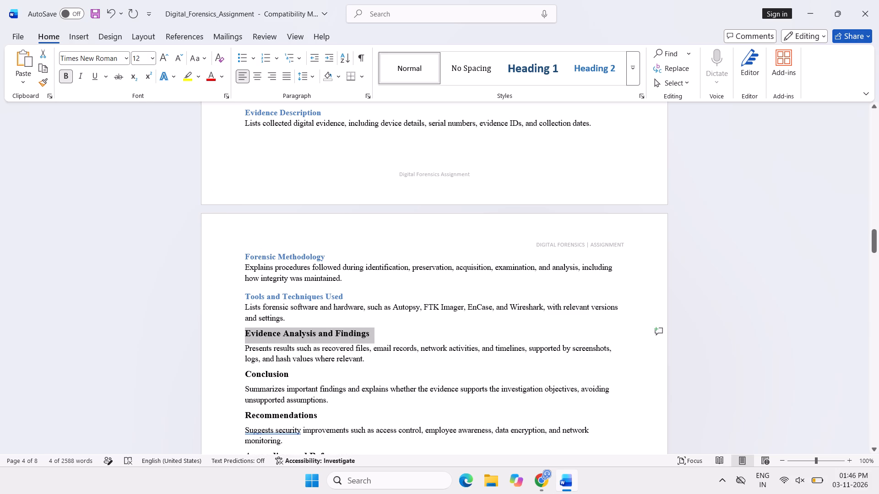
# Restyle the Tools and Techniques Used heading as Normal, in bold 12 pt Times New Roman.
pyautogui.moveTo(346, 297); pyautogui.dragTo(252, 297)
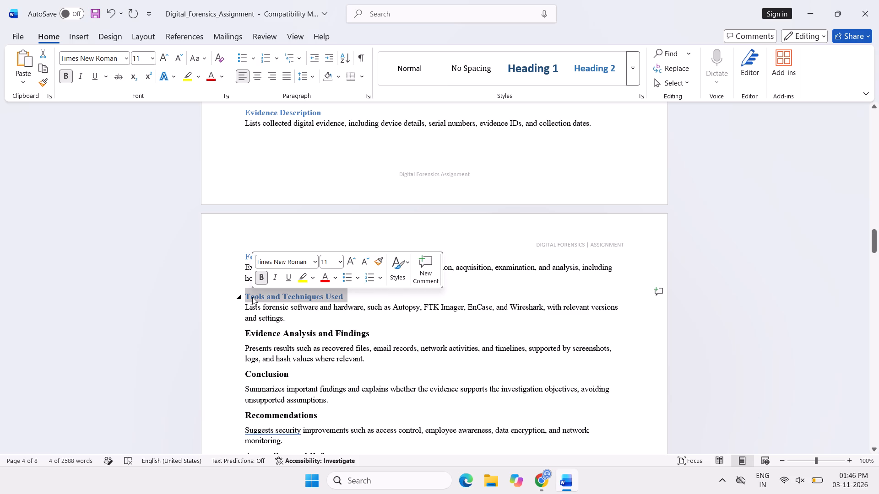
pyautogui.click(398, 84)
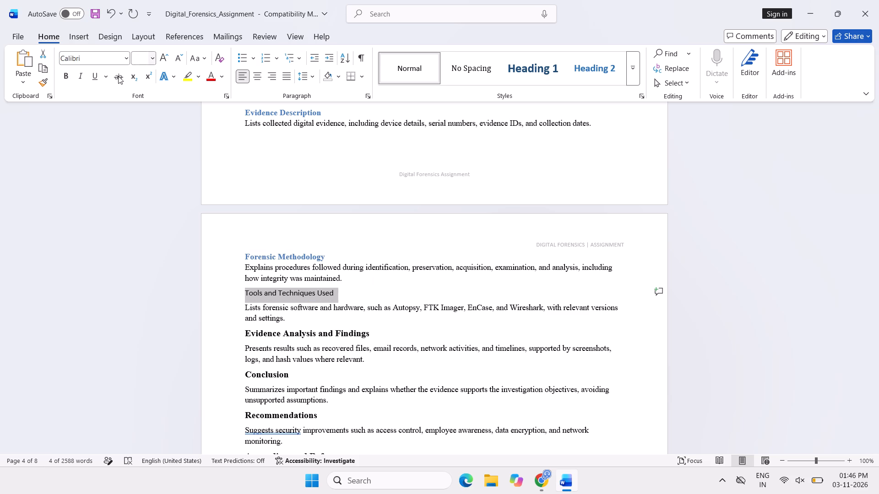
pyautogui.click(127, 57)
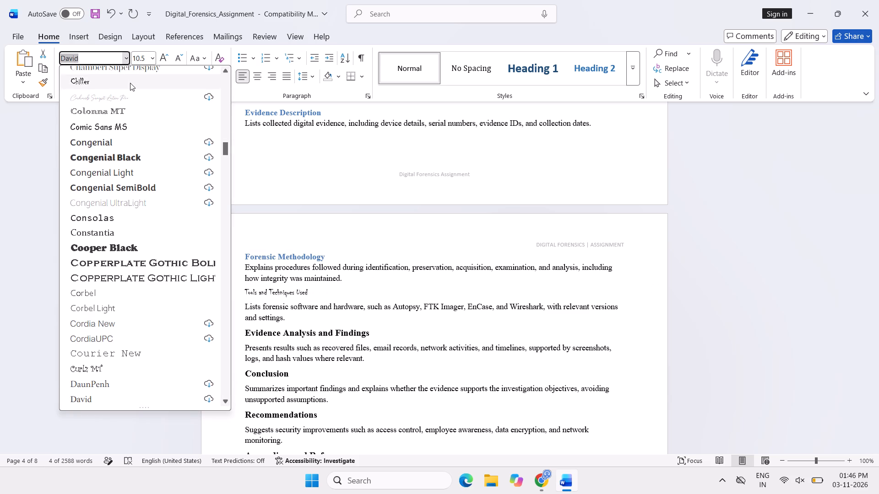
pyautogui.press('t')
pyautogui.click(128, 91)
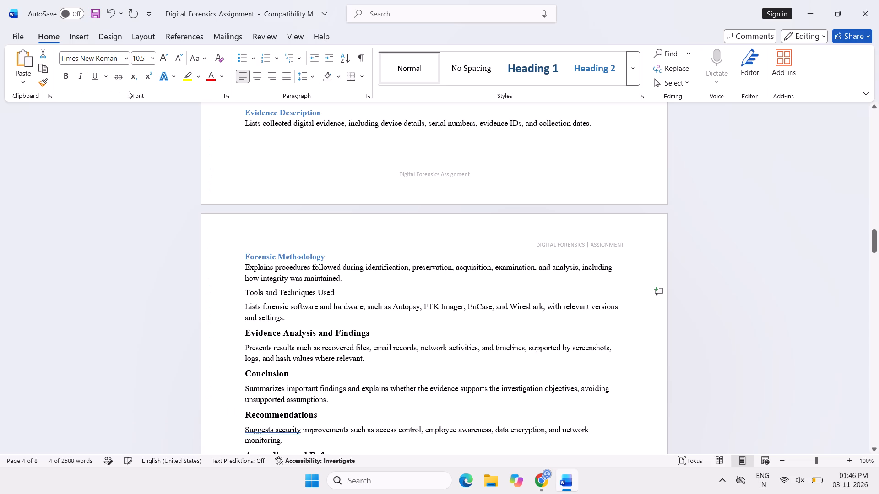
pyautogui.doubleClick(163, 60)
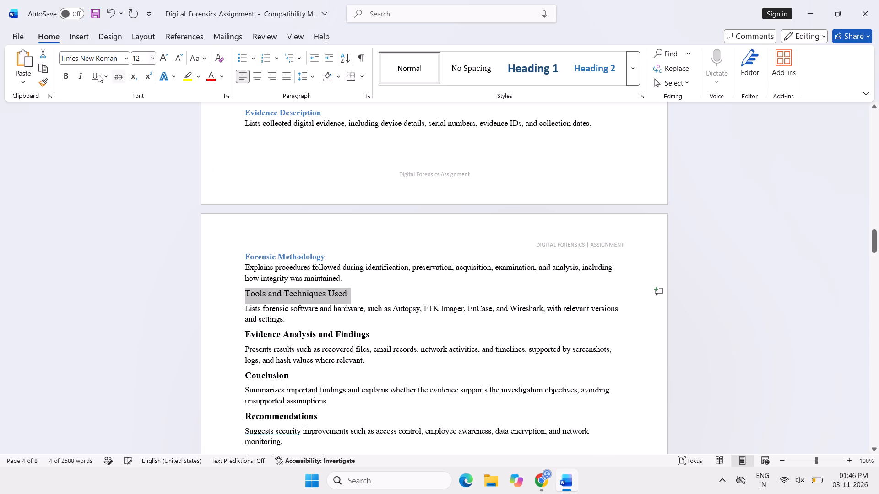
pyautogui.hotkey('ctrl', 'b')
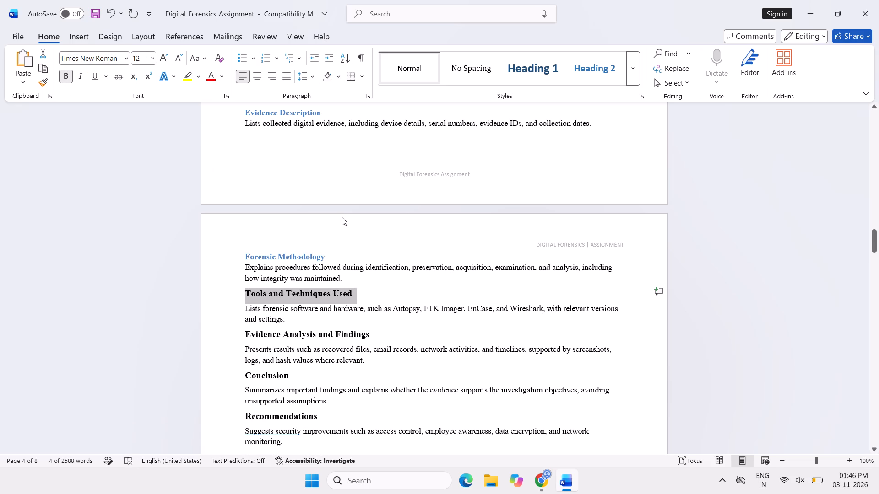
# Restyle the Forensic Methodology heading as Normal, in bold 12 pt Times New Roman.
pyautogui.moveTo(328, 256); pyautogui.dragTo(243, 258)
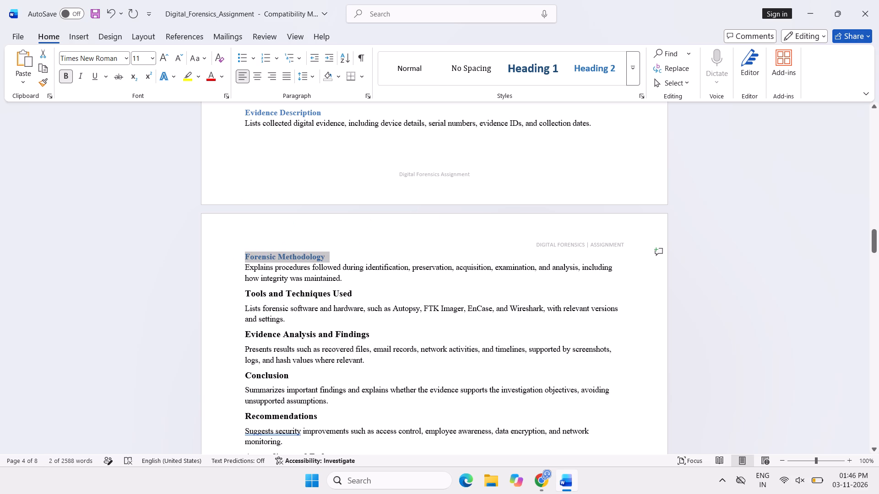
pyautogui.click(400, 65)
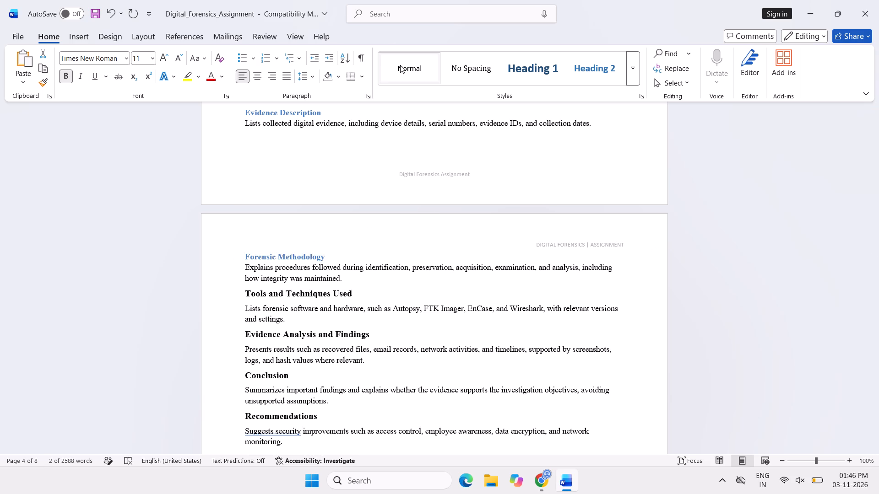
pyautogui.click(127, 55)
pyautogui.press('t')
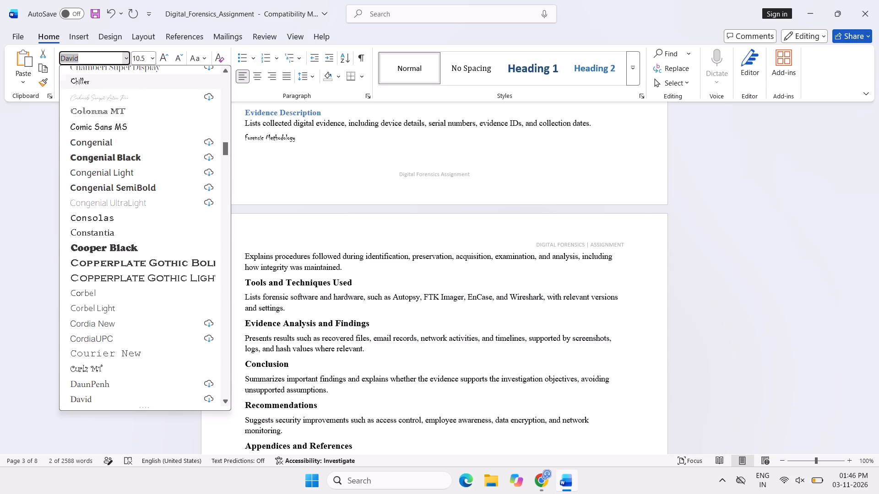
pyautogui.click(137, 93)
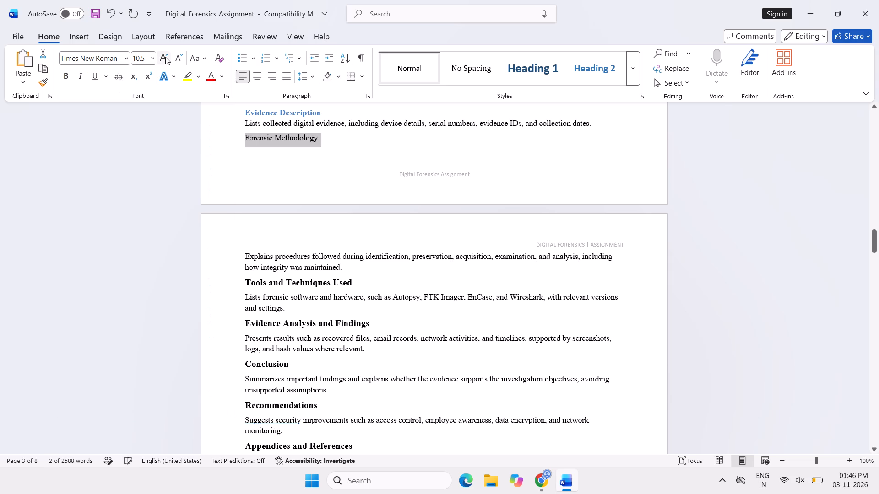
pyautogui.doubleClick(165, 56)
pyautogui.hotkey('ctrl', 'b')
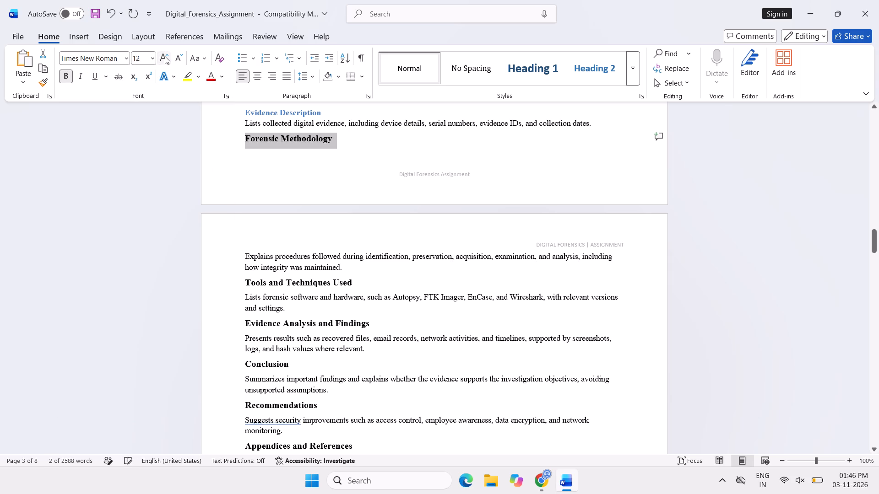
# Restyle the Evidence Description heading as Normal, in bold 12 pt Times New Roman.
pyautogui.scroll(1, 307, 162)
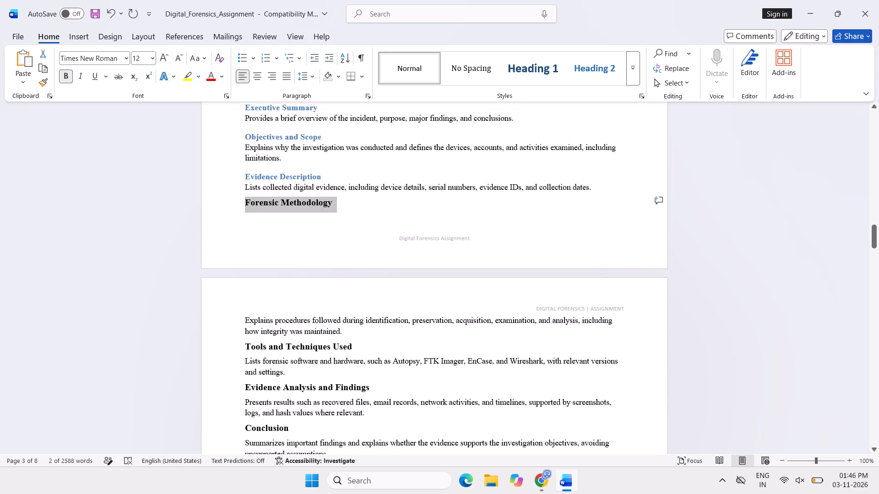
pyautogui.moveTo(325, 181); pyautogui.dragTo(248, 180)
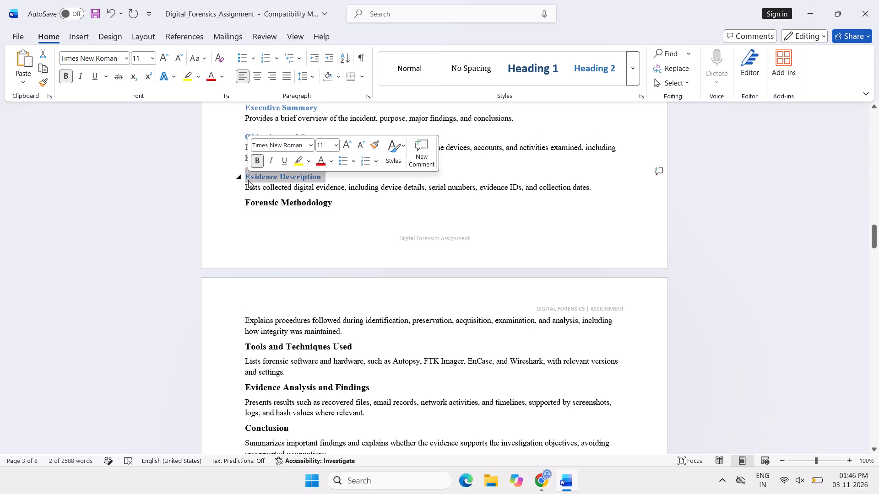
pyautogui.click(394, 66)
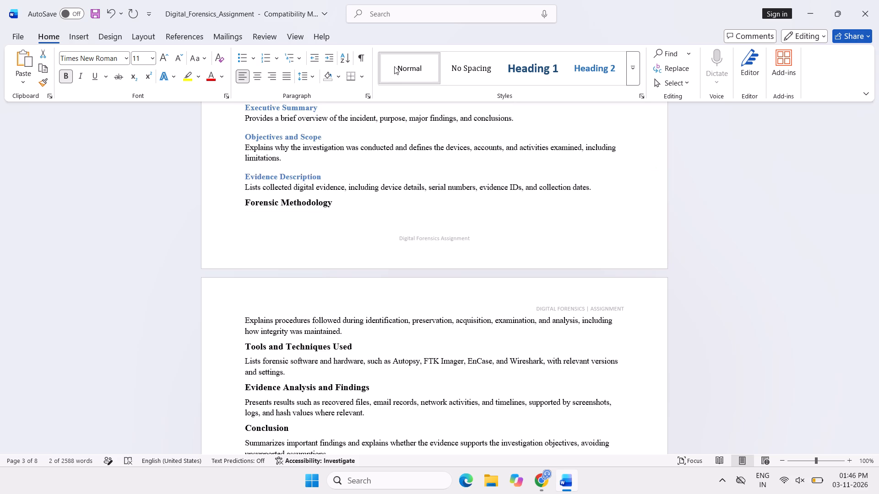
pyautogui.click(124, 59)
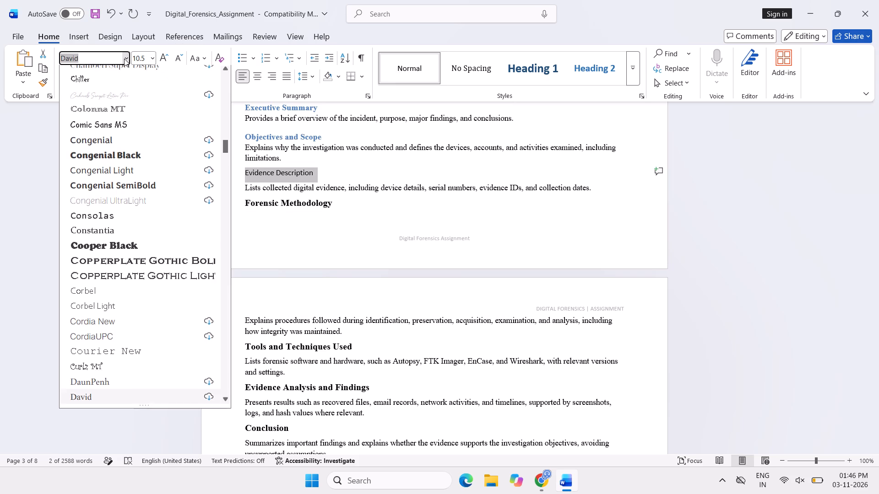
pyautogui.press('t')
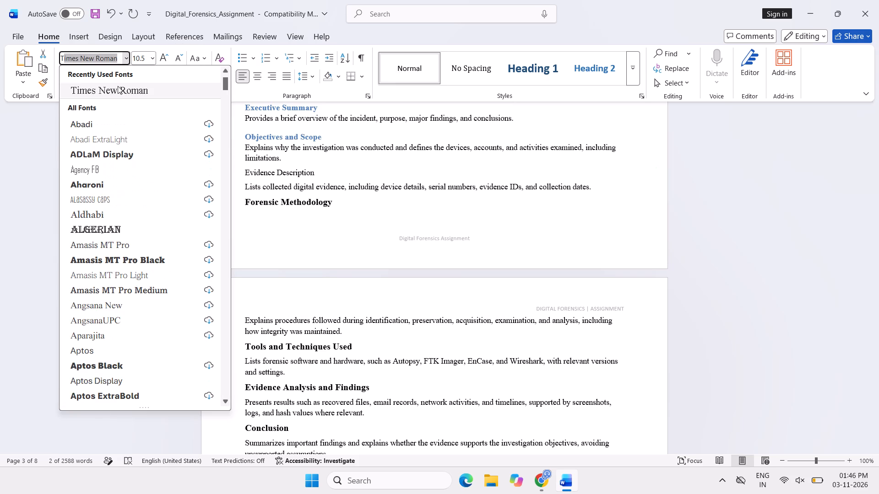
pyautogui.click(116, 86)
pyautogui.doubleClick(164, 55)
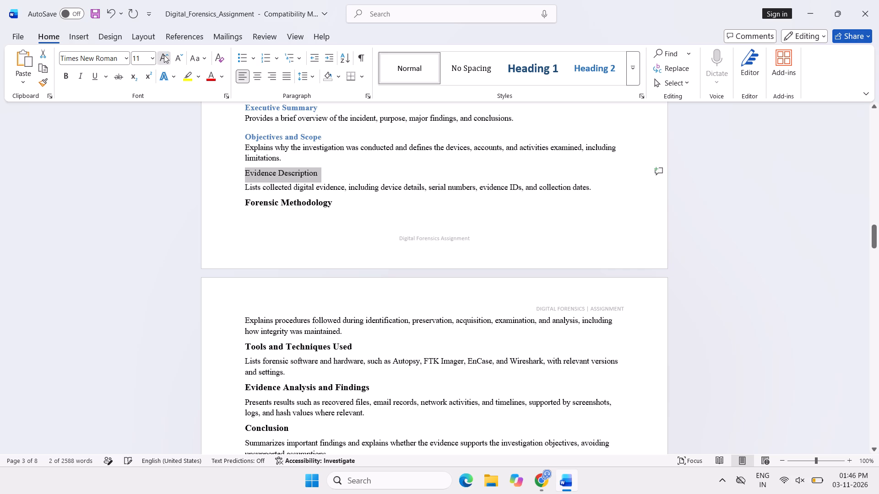
pyautogui.hotkey('ctrl', 'b')
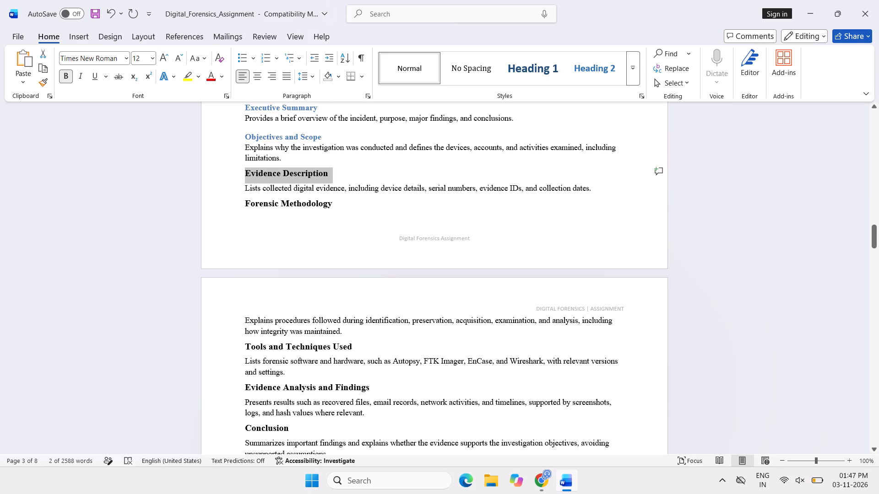
# Restyle the Objectives and Scope heading as Normal, in bold 12 pt Times New Roman.
pyautogui.moveTo(327, 138); pyautogui.dragTo(259, 137)
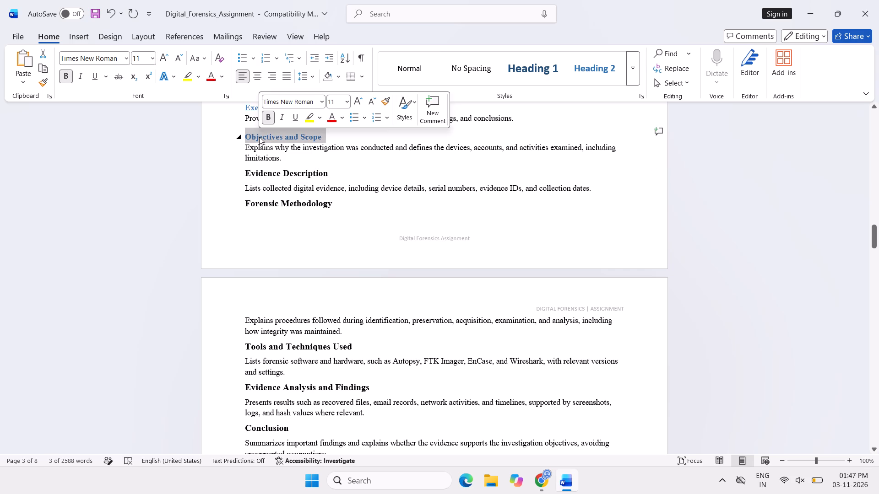
pyautogui.click(397, 71)
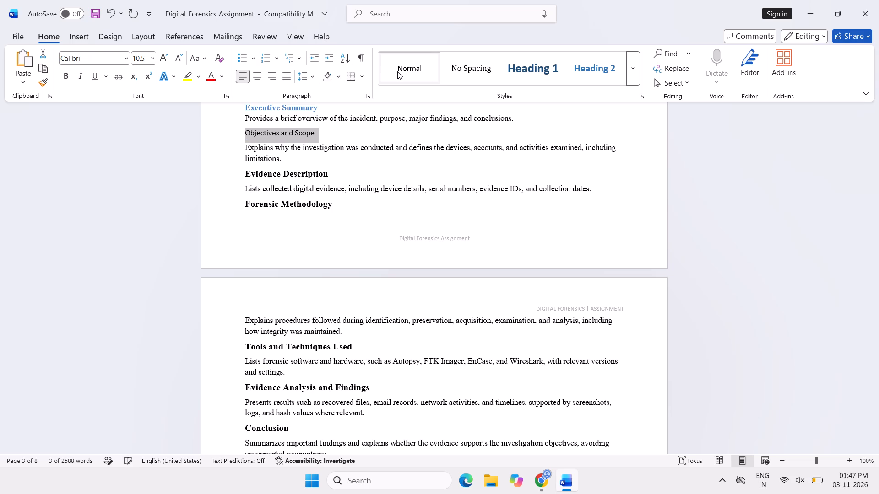
pyautogui.click(124, 61)
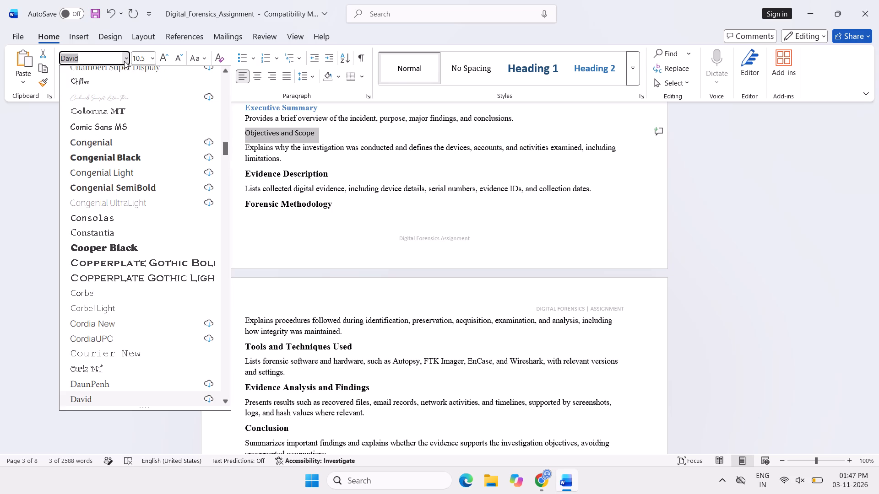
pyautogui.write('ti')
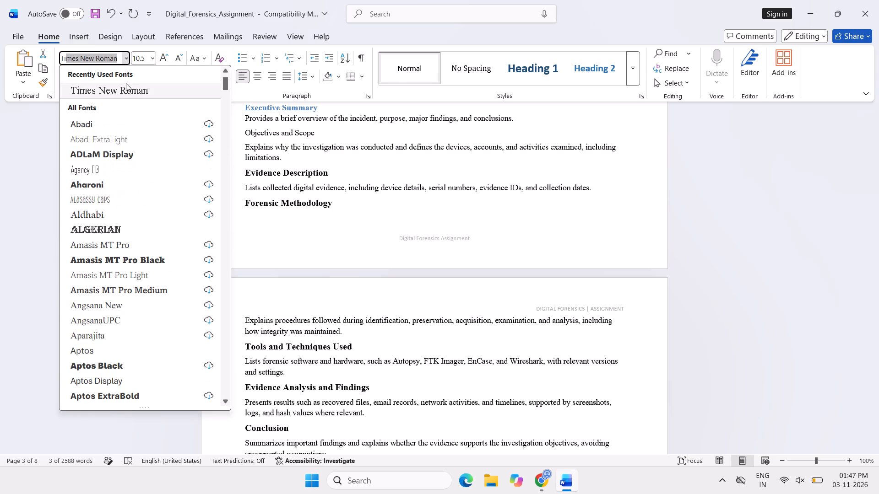
pyautogui.click(125, 91)
pyautogui.click(165, 54)
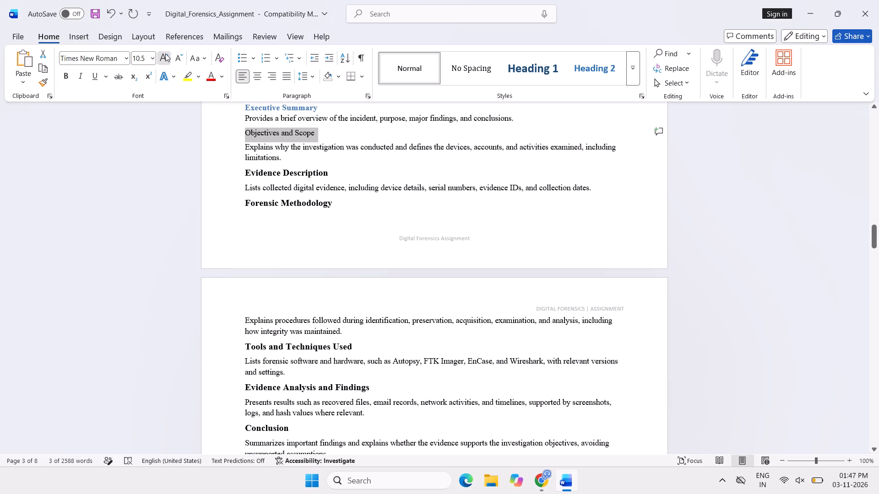
pyautogui.click(165, 54)
pyautogui.click(62, 78)
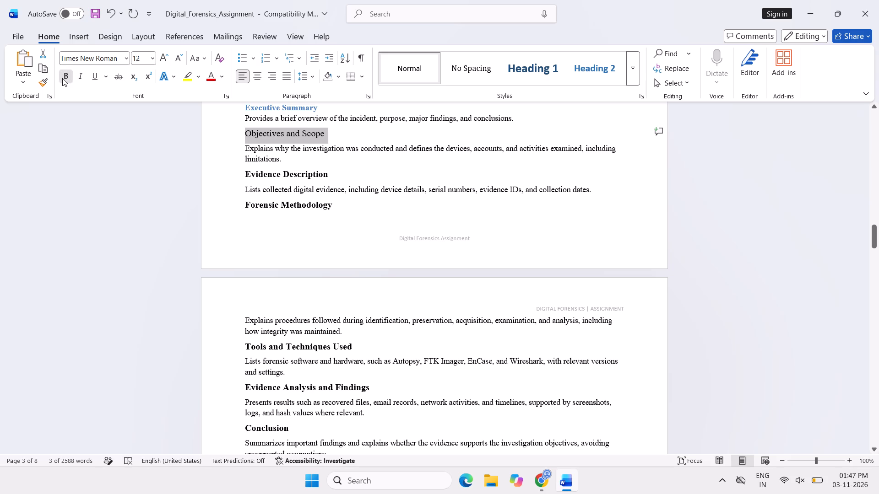
# Restyle the Executive Summary heading as Normal, in bold 12 pt Times New Roman.
pyautogui.scroll(1, 273, 166)
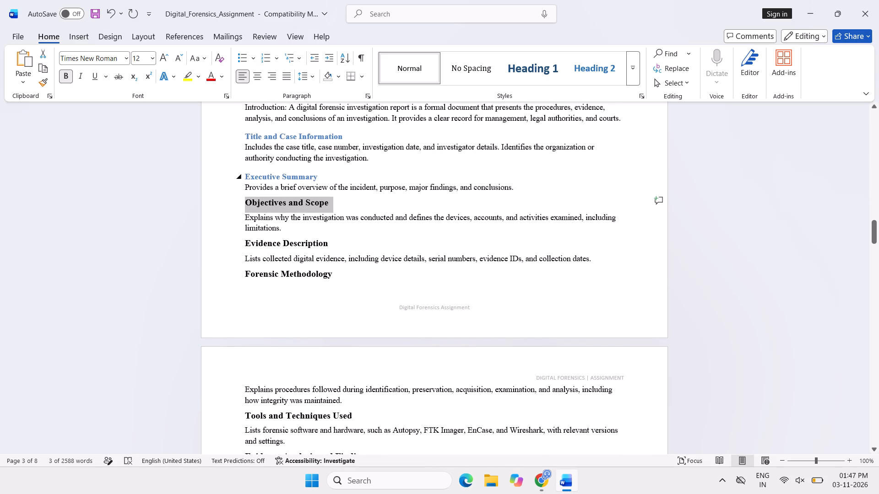
pyautogui.moveTo(319, 177); pyautogui.dragTo(249, 172)
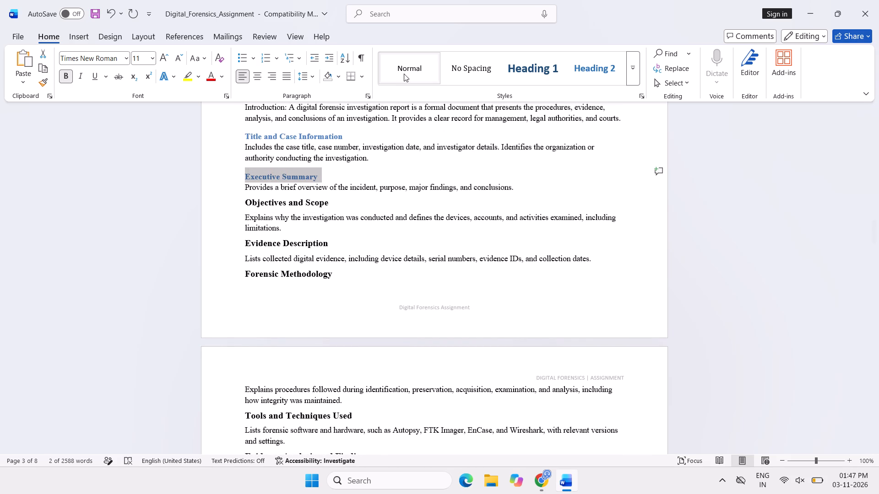
pyautogui.click(405, 70)
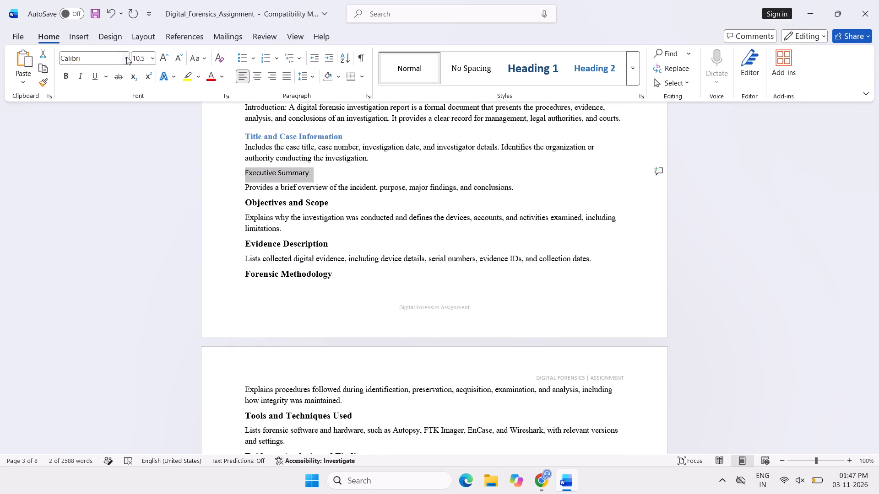
pyautogui.click(126, 57)
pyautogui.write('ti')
pyautogui.click(97, 95)
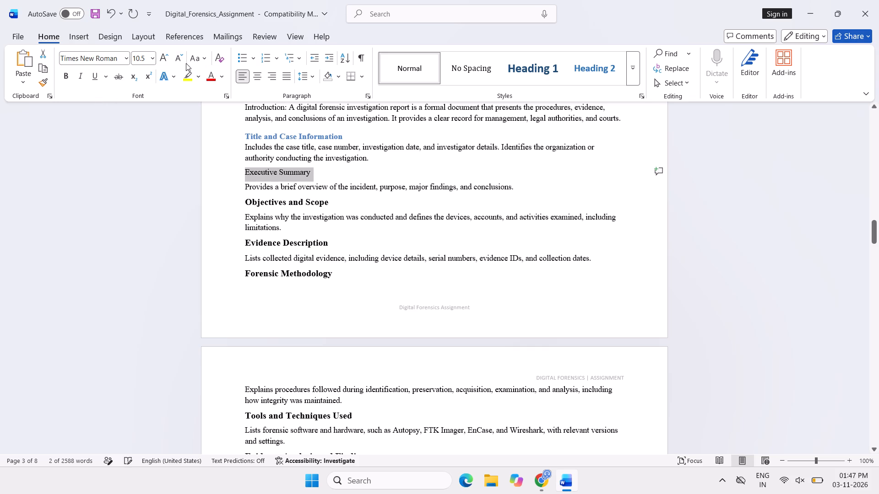
pyautogui.click(164, 57)
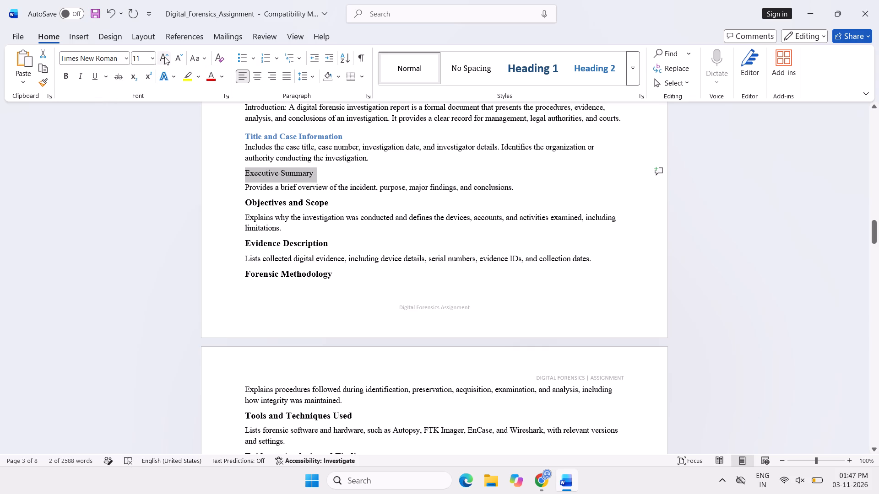
pyautogui.click(164, 57)
pyautogui.click(62, 78)
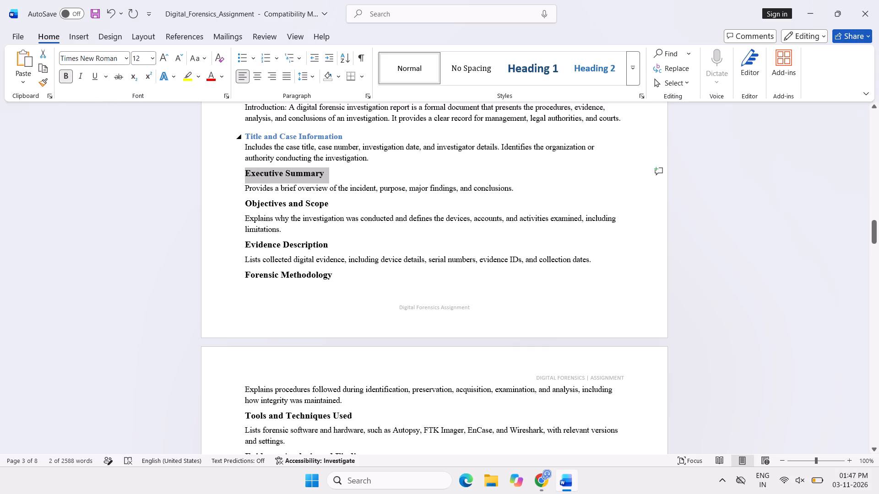
# Restyle the Title and Case Information heading as Normal, in bold 12 pt Times New Roman.
pyautogui.moveTo(342, 137); pyautogui.dragTo(247, 134)
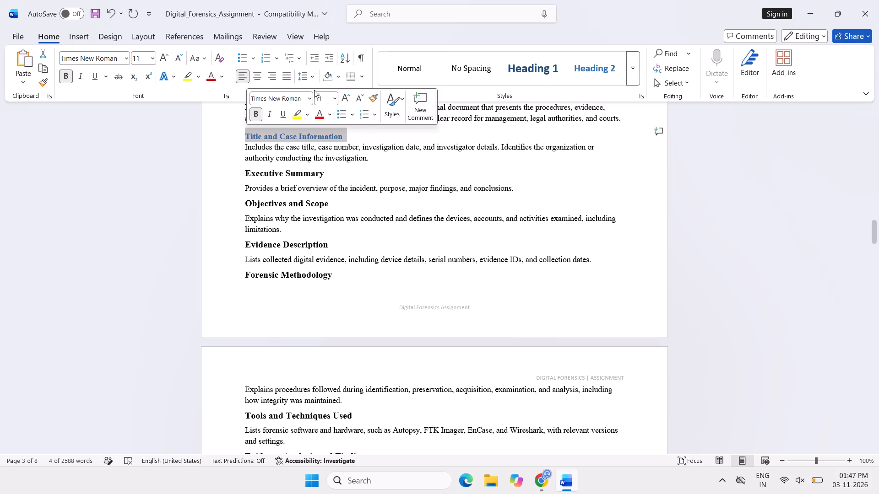
pyautogui.click(414, 73)
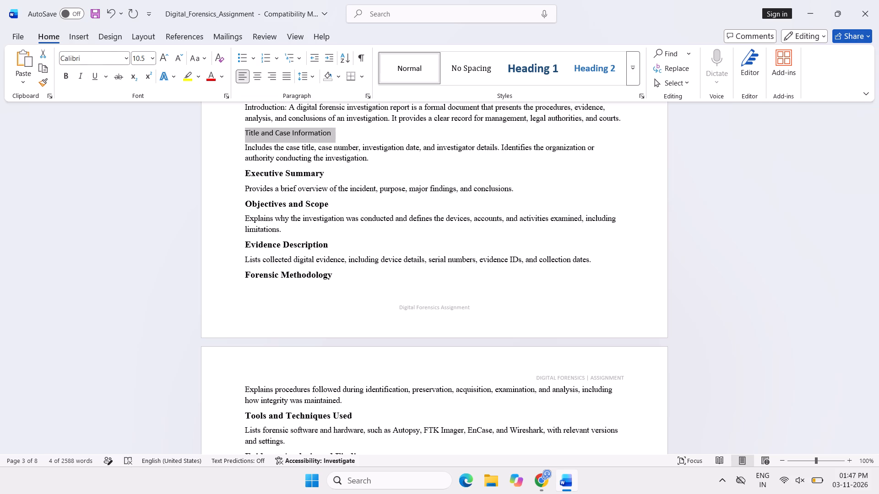
pyautogui.click(125, 54)
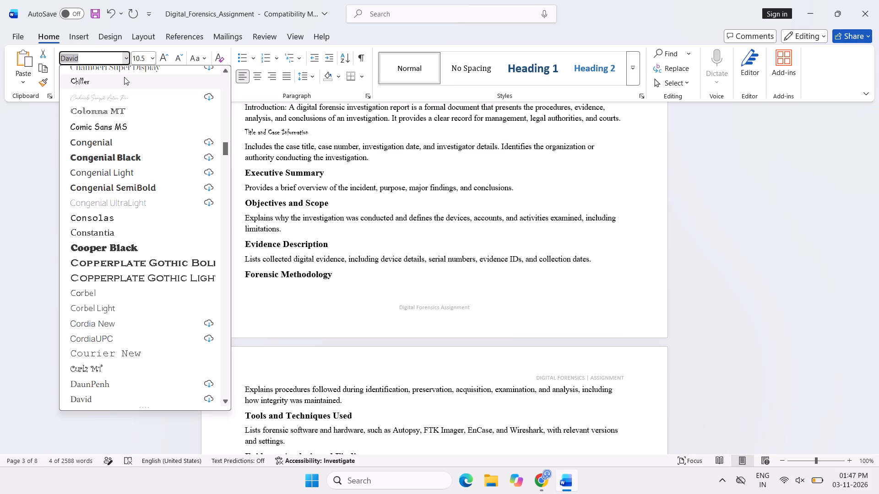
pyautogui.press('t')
pyautogui.click(127, 92)
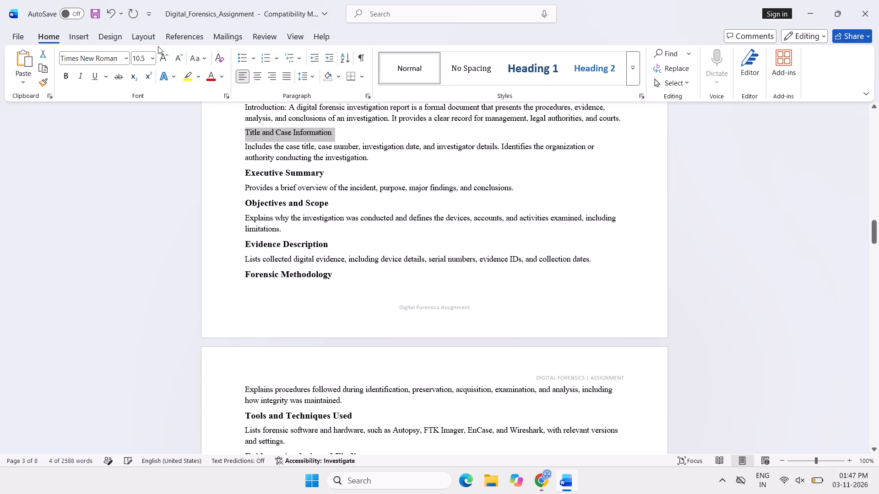
pyautogui.doubleClick(164, 55)
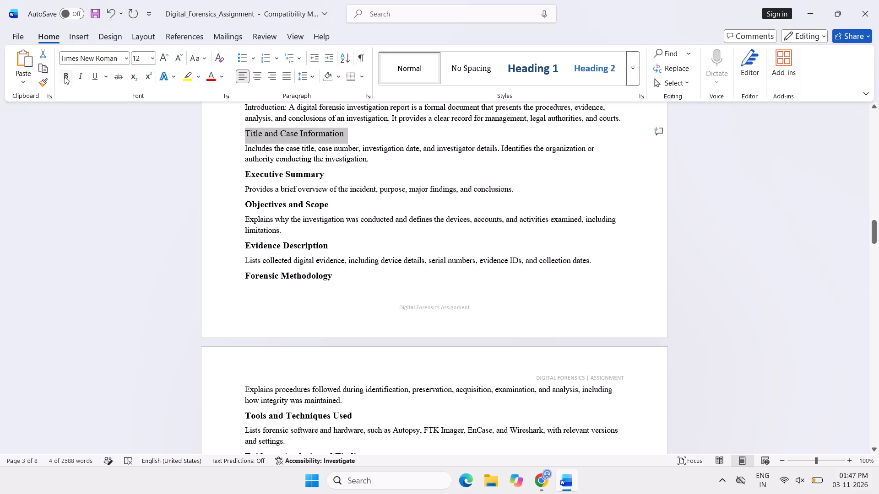
pyautogui.click(67, 75)
# Restyle the Q4 Structure and Essential Components question heading as Normal, in bold 12 pt Times New Roman.
pyautogui.scroll(1, 220, 186)
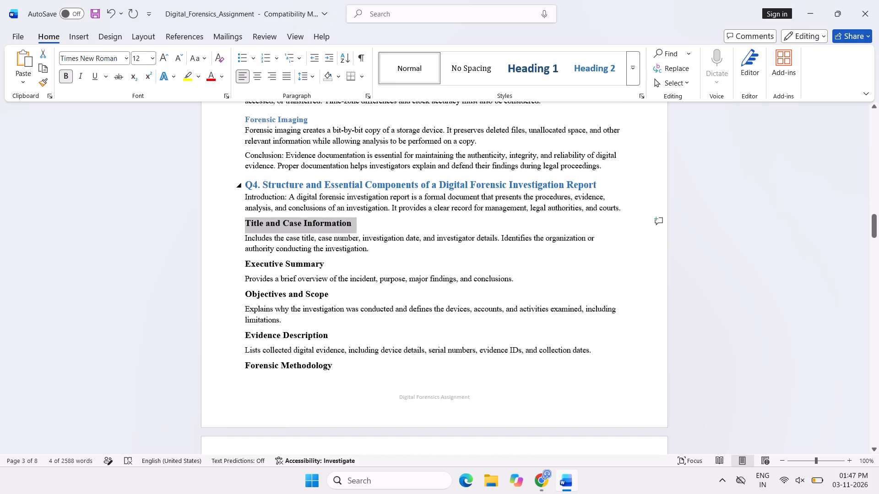
pyautogui.moveTo(602, 183); pyautogui.dragTo(524, 188)
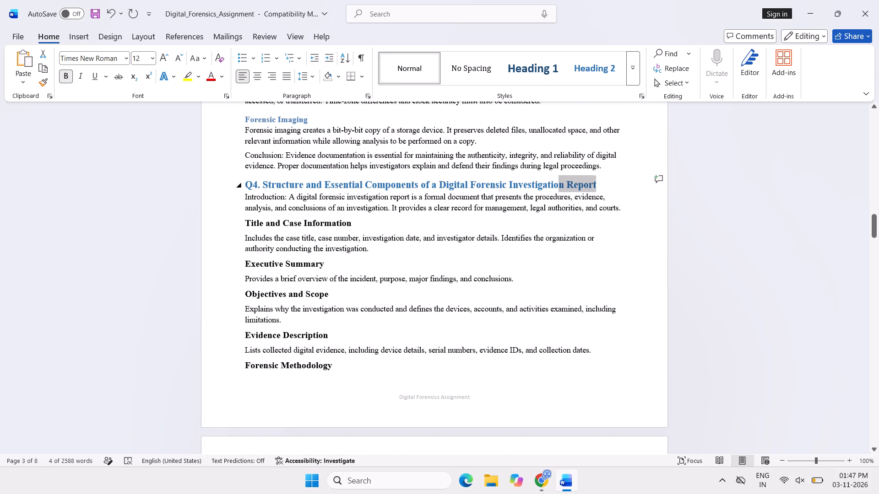
pyautogui.moveTo(524, 188); pyautogui.dragTo(248, 182)
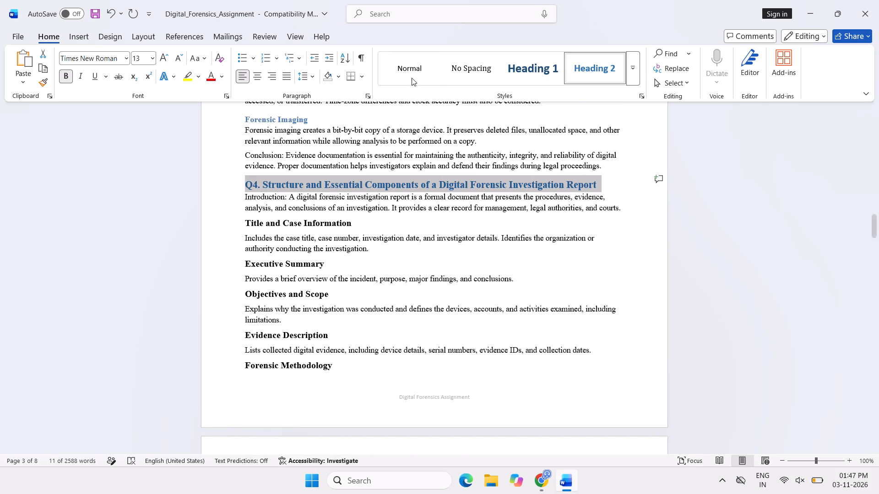
pyautogui.click(413, 75)
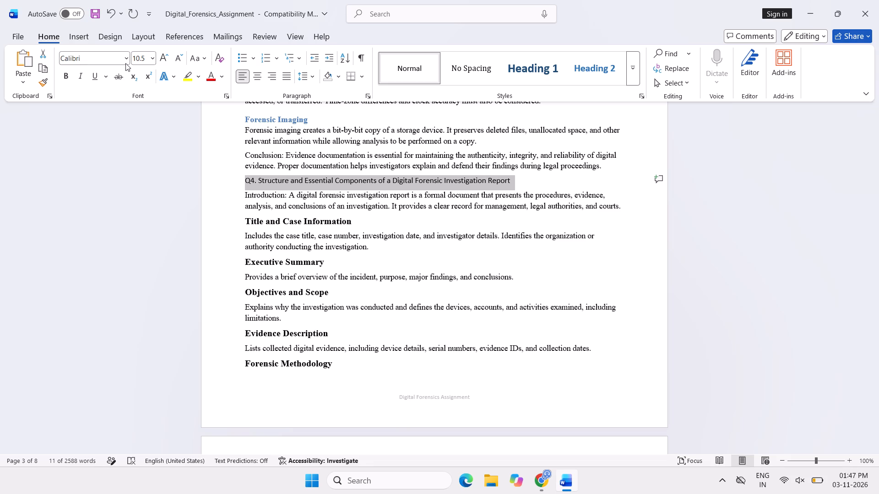
pyautogui.click(125, 63)
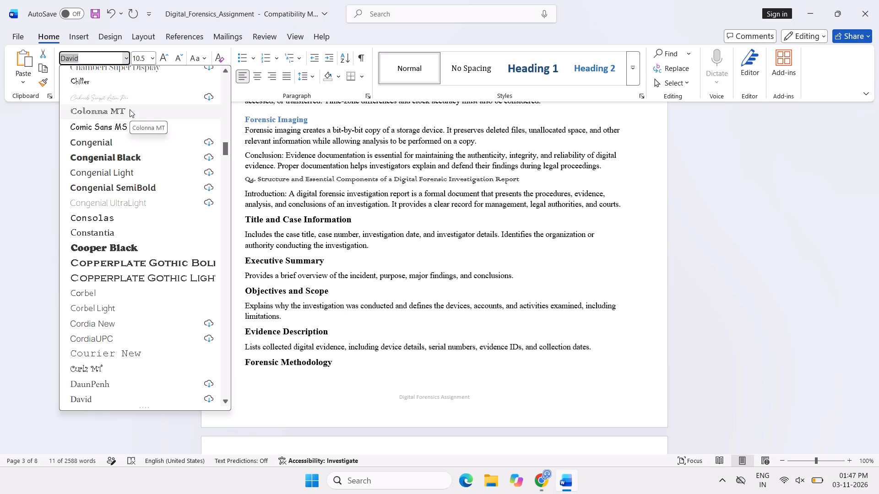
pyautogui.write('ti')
pyautogui.click(134, 91)
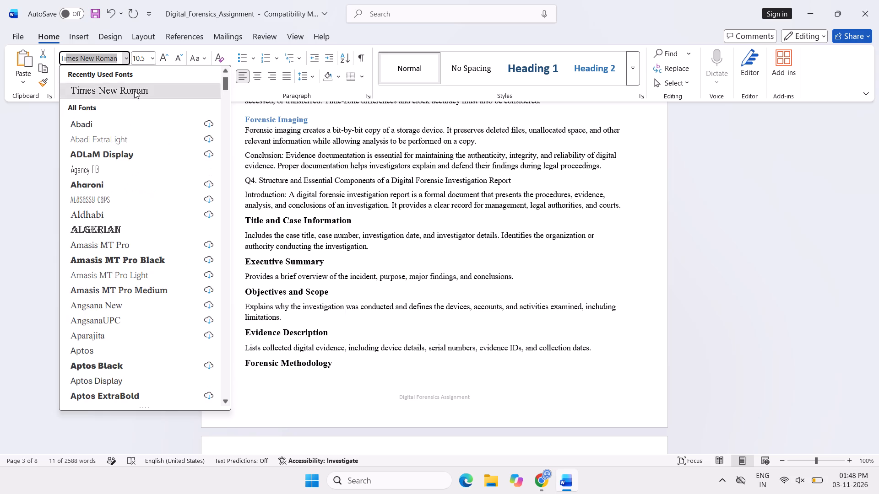
pyautogui.click(161, 55)
pyautogui.click(161, 55)
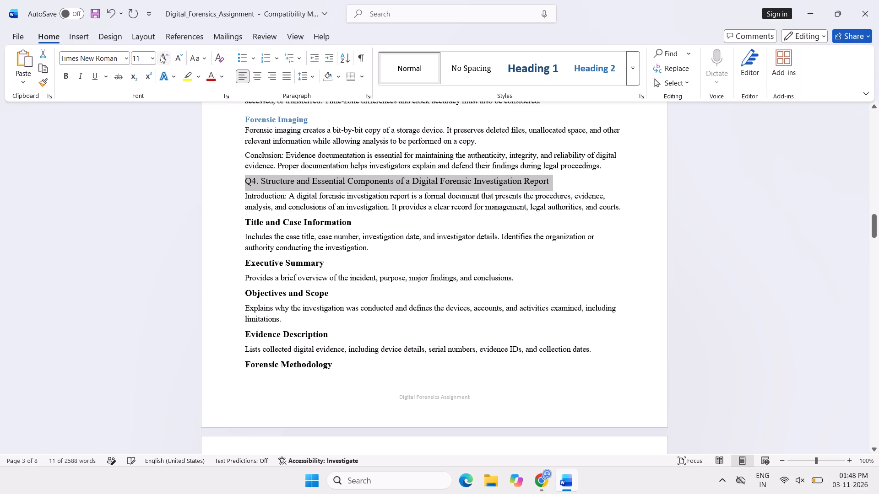
pyautogui.hotkey('ctrl', 'b')
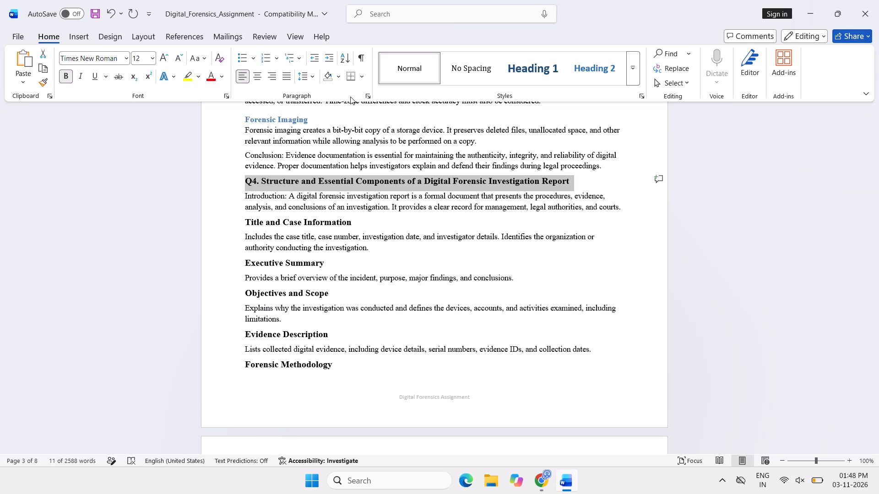
# Delete the Conclusion paragraph about evidence documentation that precedes the Q4 heading.
pyautogui.moveTo(602, 167); pyautogui.dragTo(251, 156)
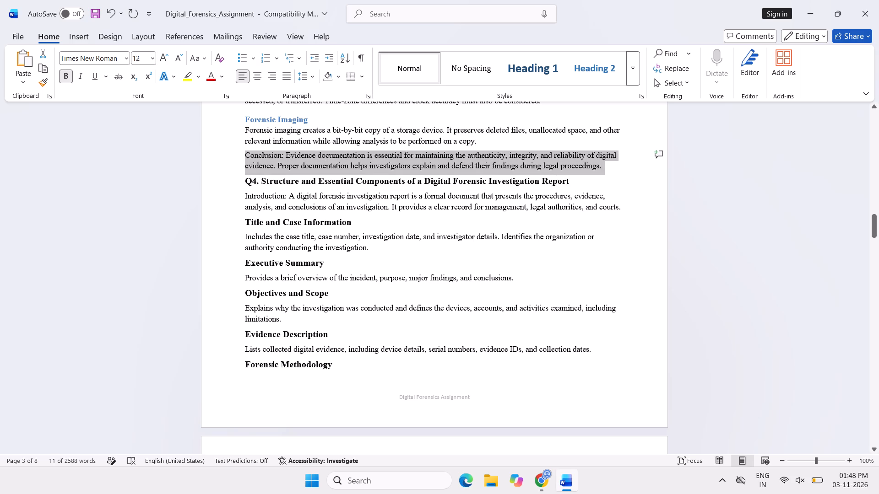
pyautogui.moveTo(251, 156); pyautogui.dragTo(253, 156)
pyautogui.press('BackSpace')
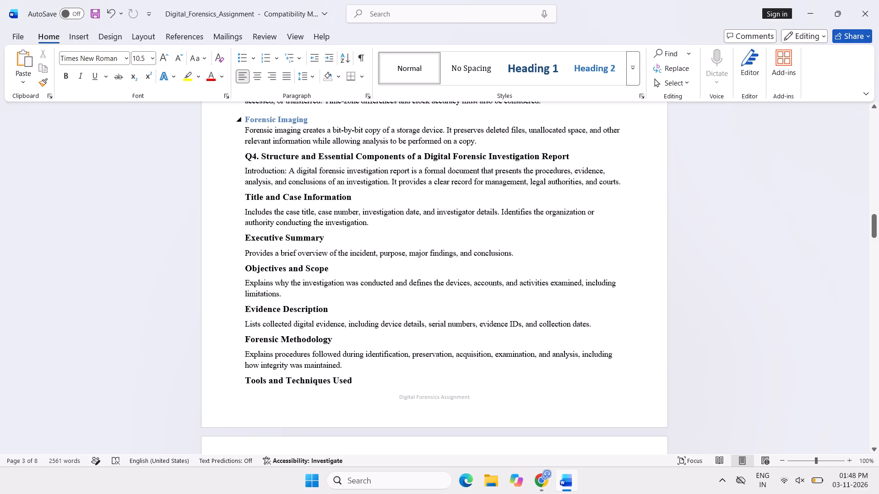
# Restyle the Forensic Imaging heading as Normal, in bold 12 pt Times New Roman.
pyautogui.moveTo(318, 121); pyautogui.dragTo(246, 120)
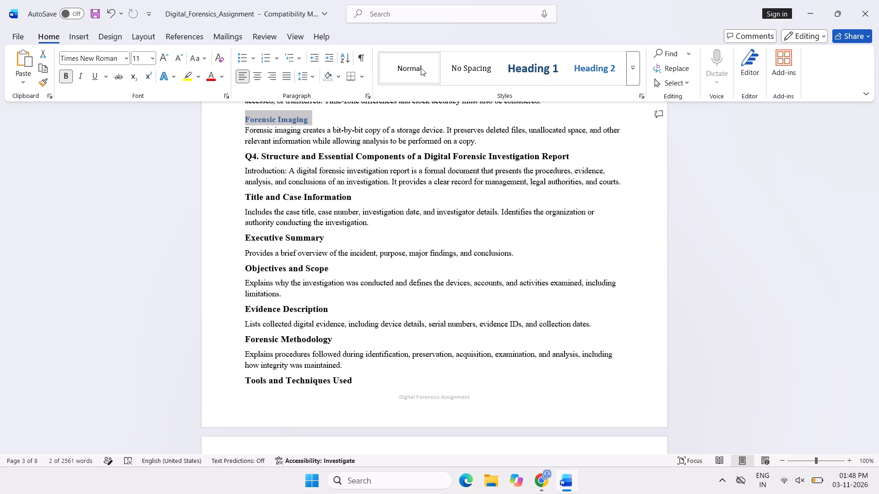
pyautogui.click(405, 65)
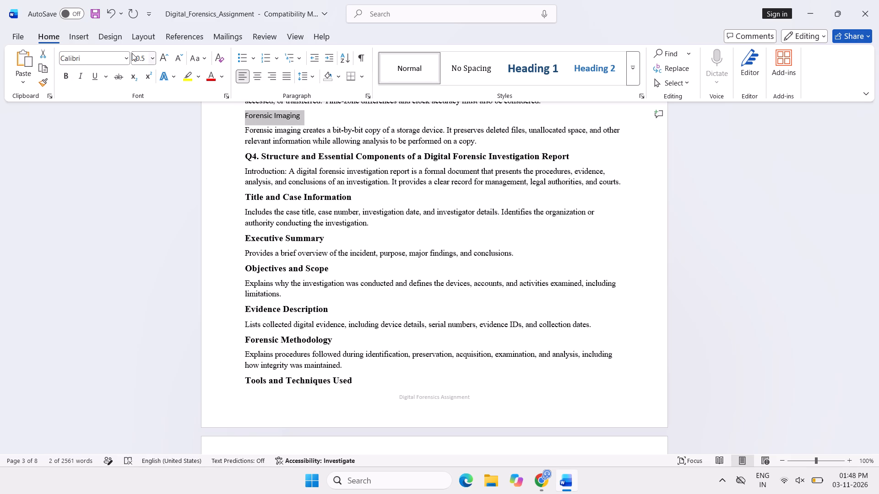
pyautogui.click(129, 59)
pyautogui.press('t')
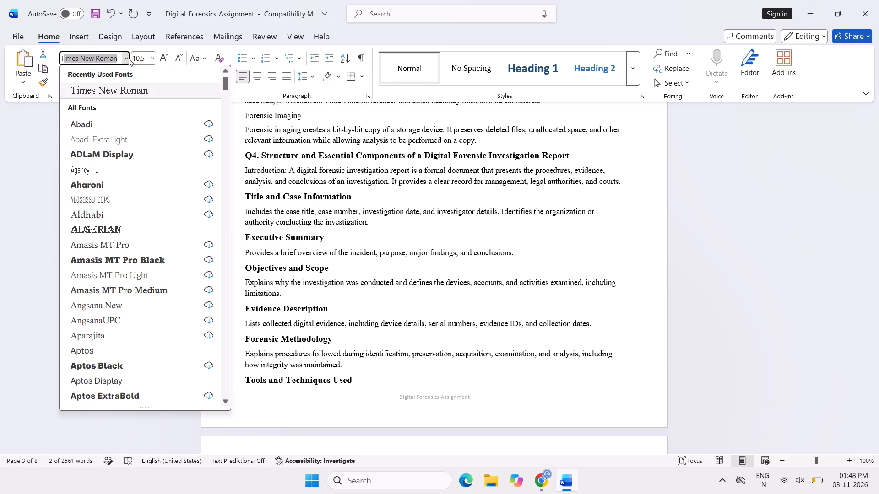
pyautogui.click(131, 95)
pyautogui.click(160, 59)
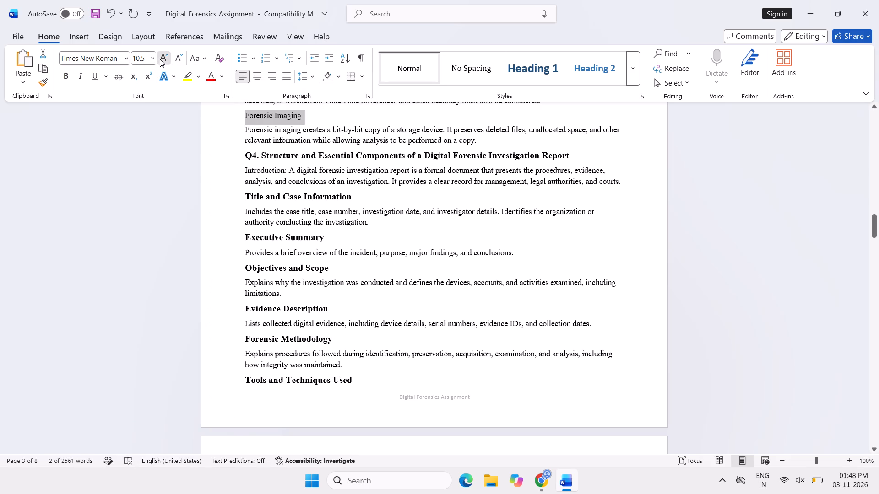
pyautogui.click(160, 59)
pyautogui.click(69, 78)
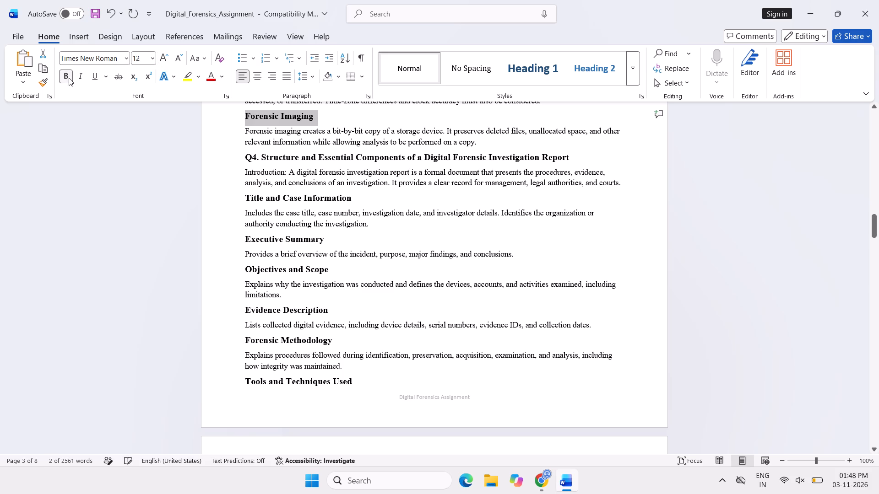
# Restyle the Timestamps heading as Normal, in bold 12 pt Times New Roman.
pyautogui.scroll(1, 281, 186)
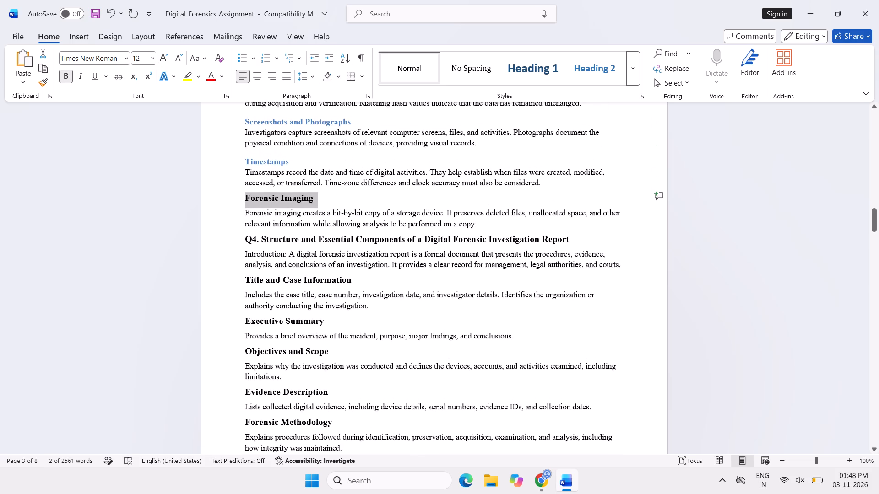
pyautogui.moveTo(292, 162); pyautogui.dragTo(240, 166)
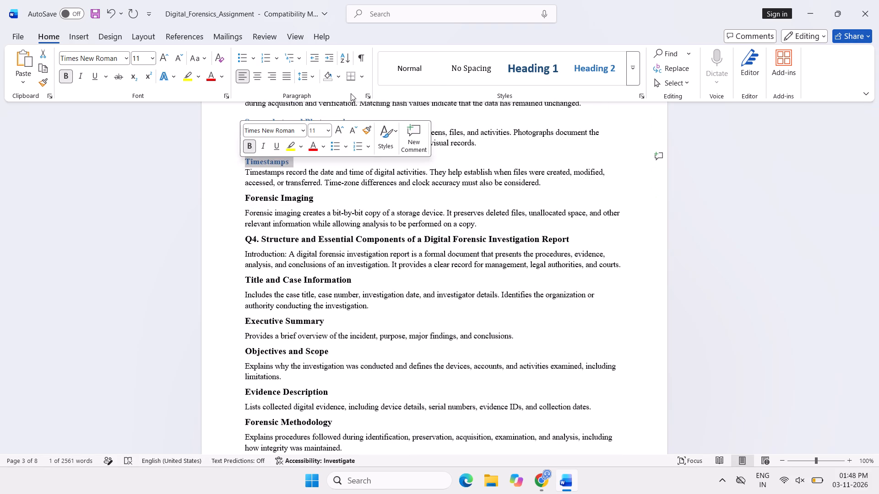
pyautogui.click(405, 66)
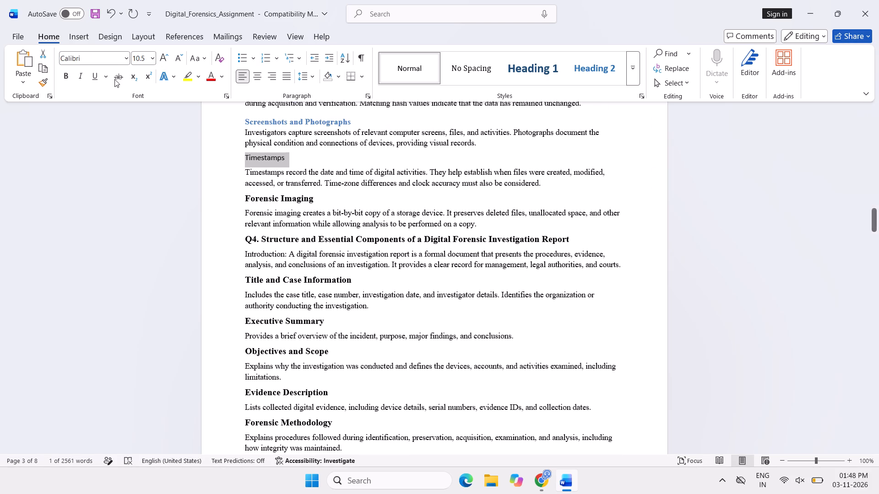
pyautogui.click(126, 57)
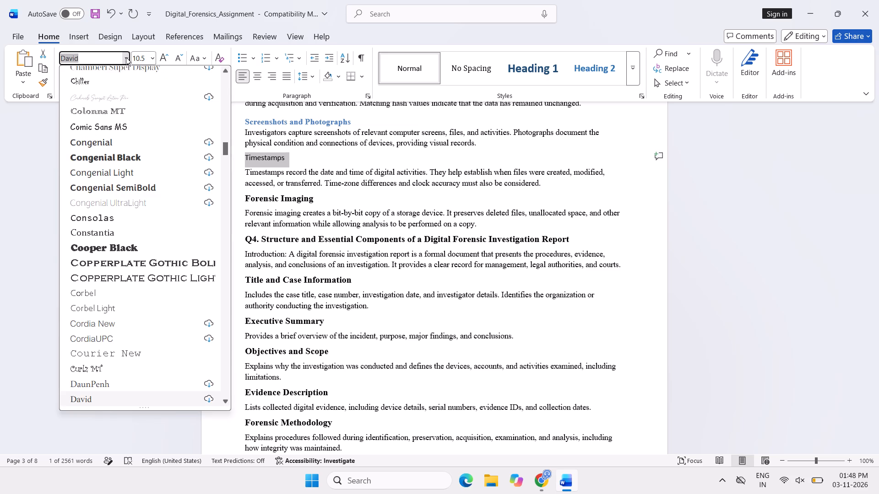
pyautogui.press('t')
pyautogui.click(131, 92)
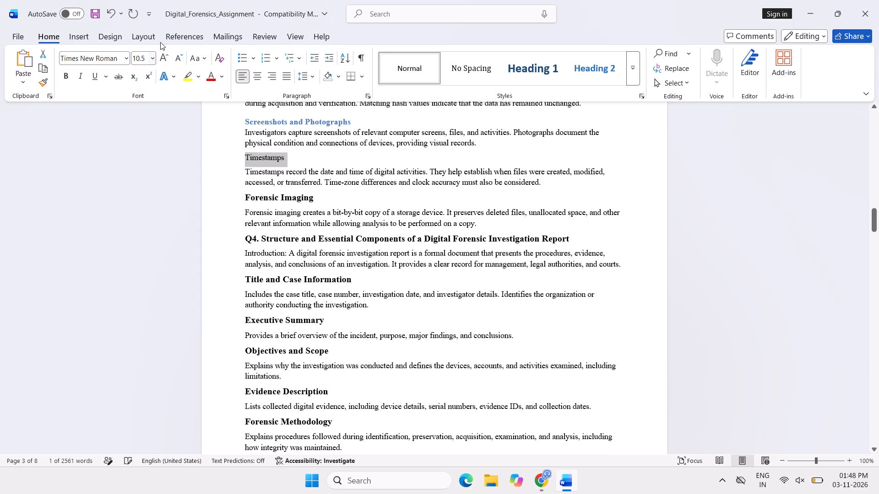
pyautogui.doubleClick(165, 60)
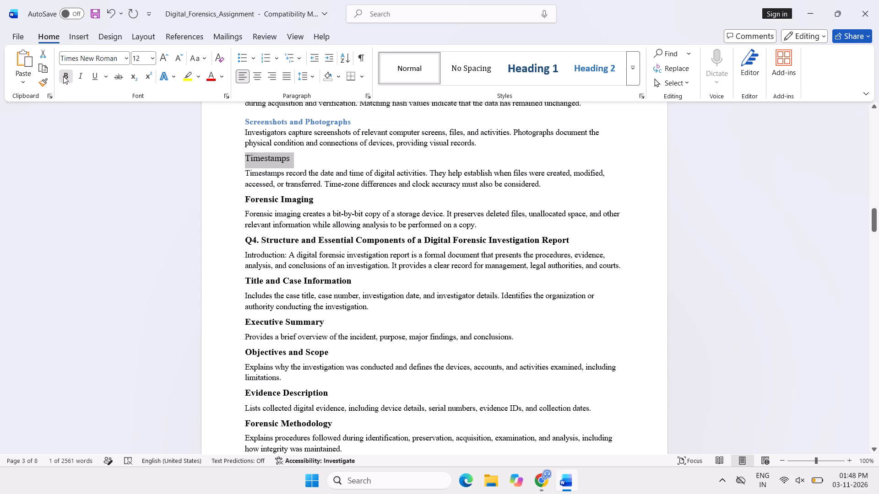
pyautogui.click(63, 76)
# Restyle the Screenshots and Photographs heading as Normal, in bold 12 pt Times New Roman.
pyautogui.scroll(1, 277, 187)
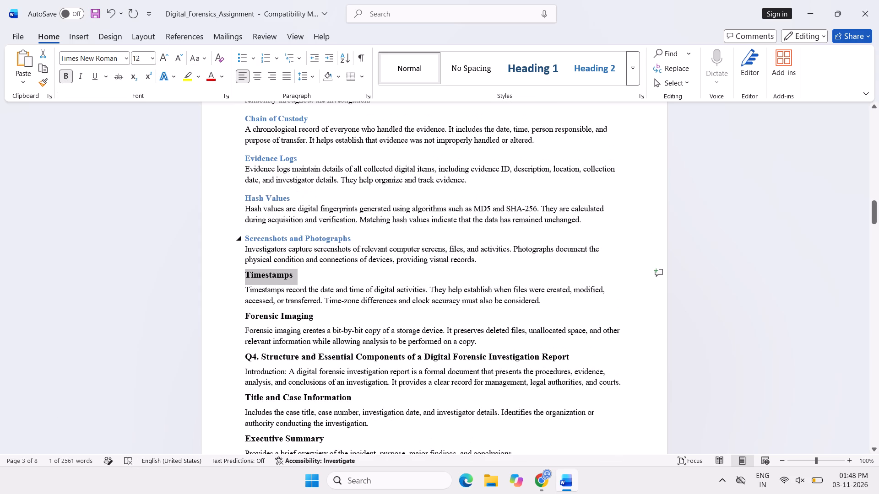
pyautogui.moveTo(356, 236); pyautogui.dragTo(255, 236)
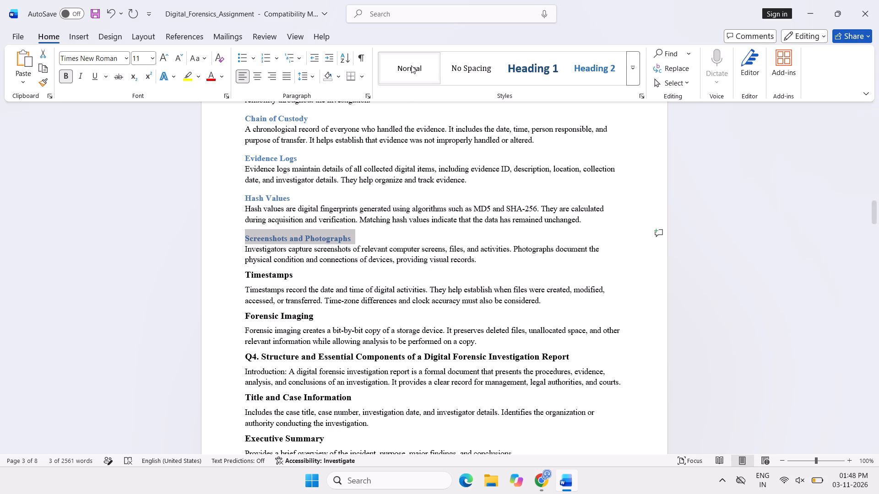
pyautogui.click(410, 64)
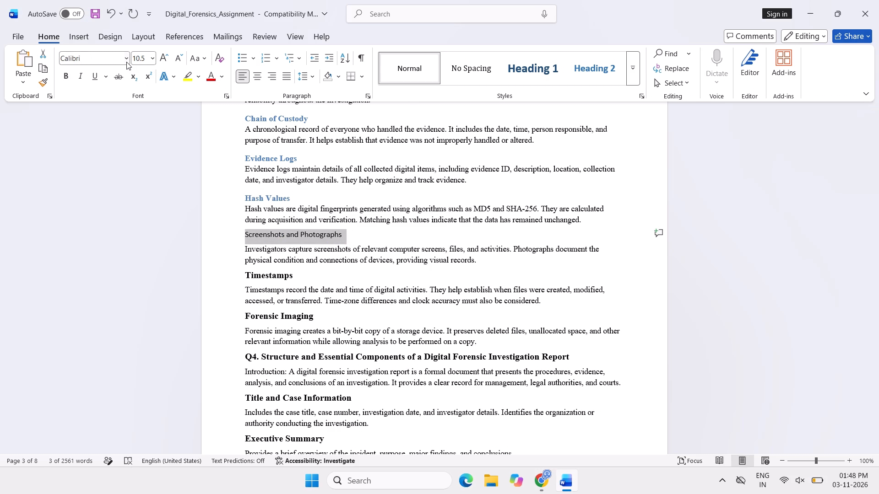
pyautogui.click(126, 62)
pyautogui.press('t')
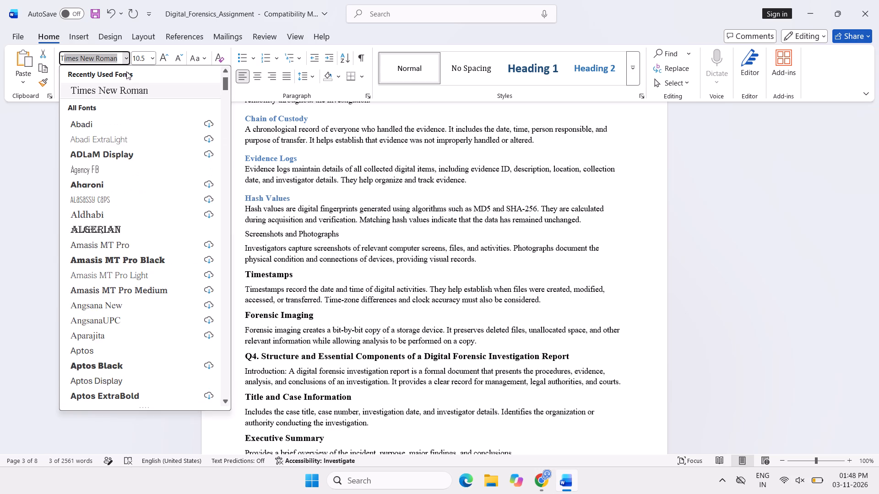
pyautogui.click(125, 96)
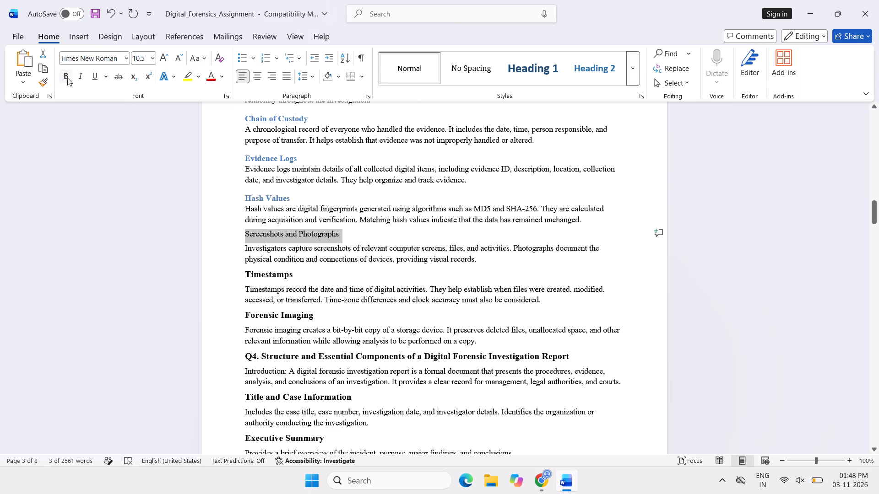
pyautogui.click(161, 57)
pyautogui.click(161, 57)
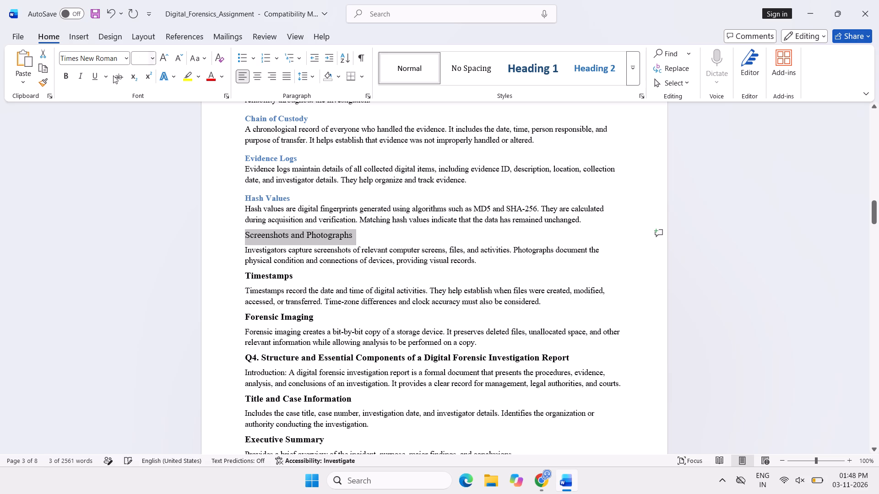
pyautogui.click(66, 79)
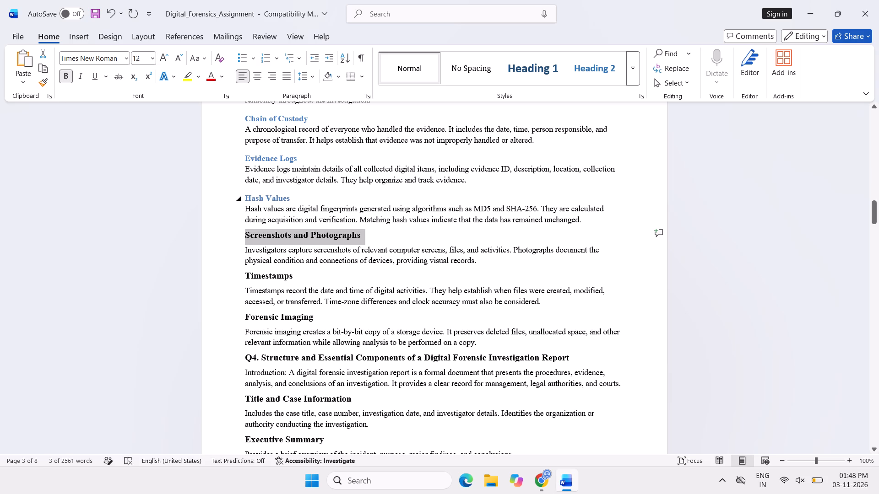
# Restyle the Hash Values heading as Normal, in bold 12 pt Times New Roman.
pyautogui.moveTo(293, 198); pyautogui.dragTo(250, 198)
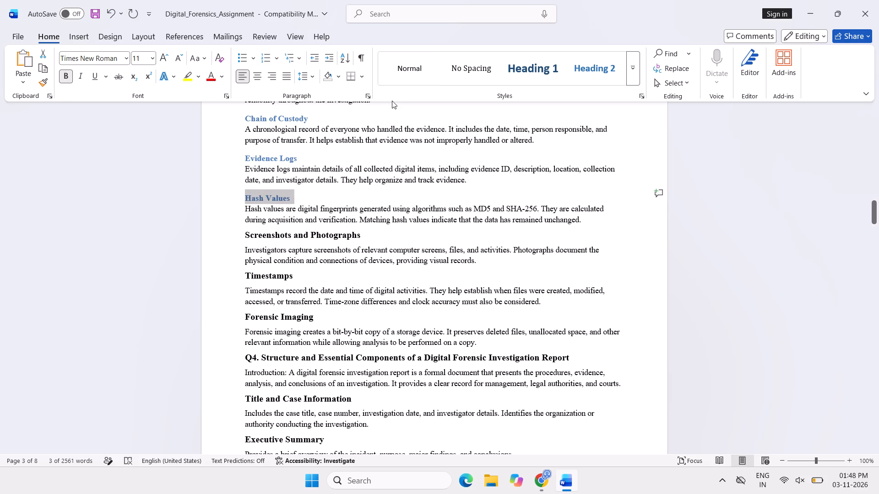
pyautogui.click(402, 73)
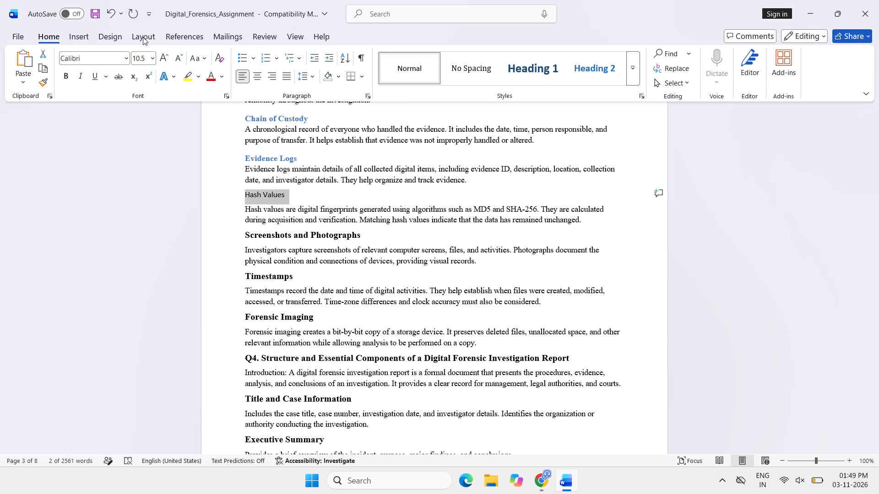
pyautogui.click(126, 59)
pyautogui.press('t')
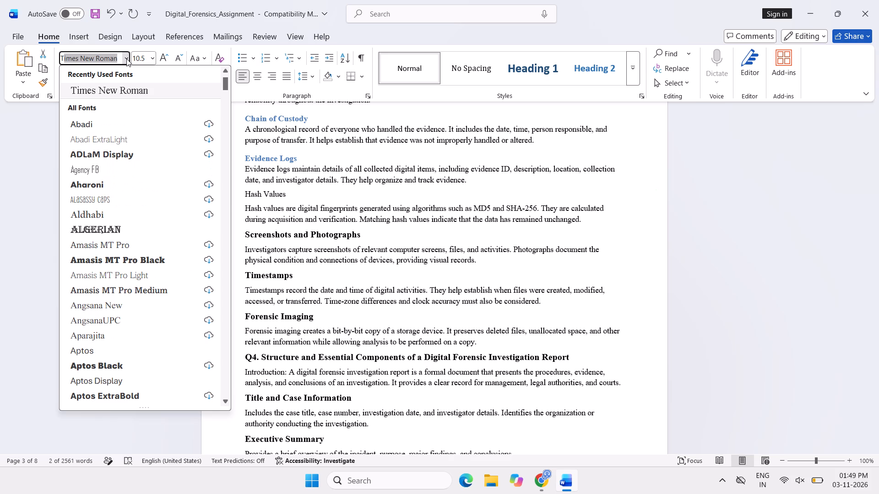
pyautogui.click(125, 92)
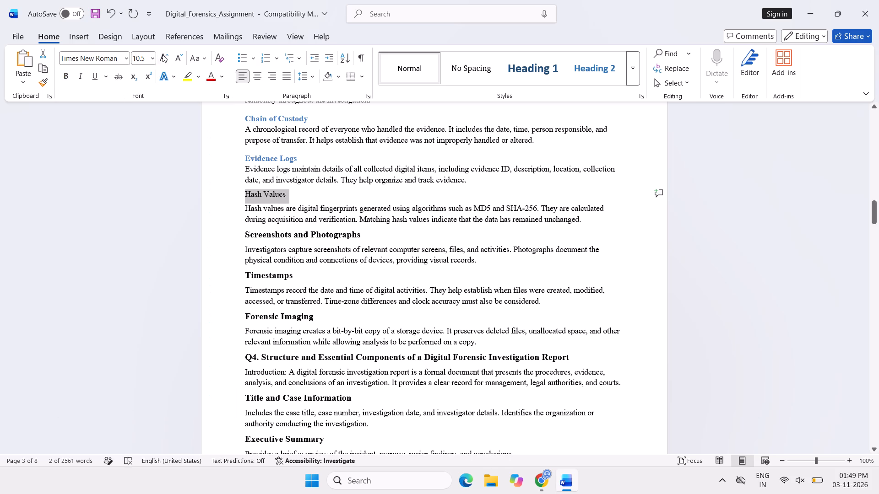
pyautogui.doubleClick(163, 56)
pyautogui.click(63, 76)
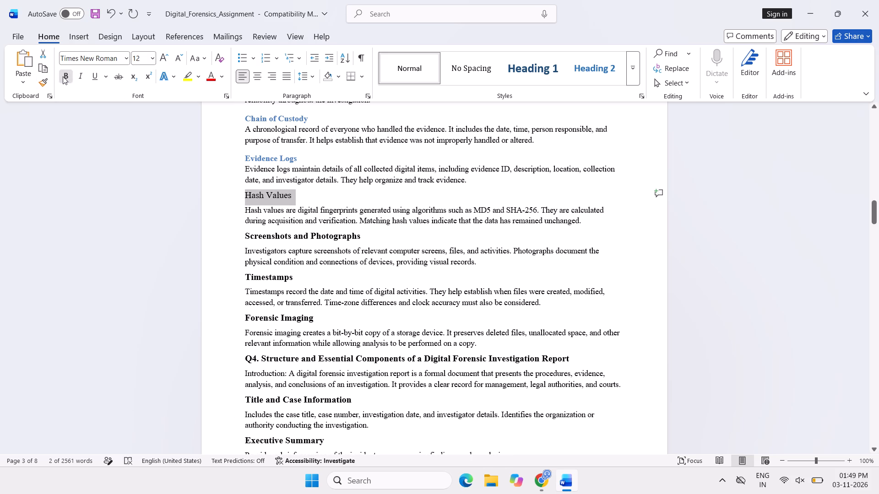
# Restyle the Evidence Logs heading as Normal, in bold 12 pt Times New Roman.
pyautogui.moveTo(299, 159); pyautogui.dragTo(262, 156)
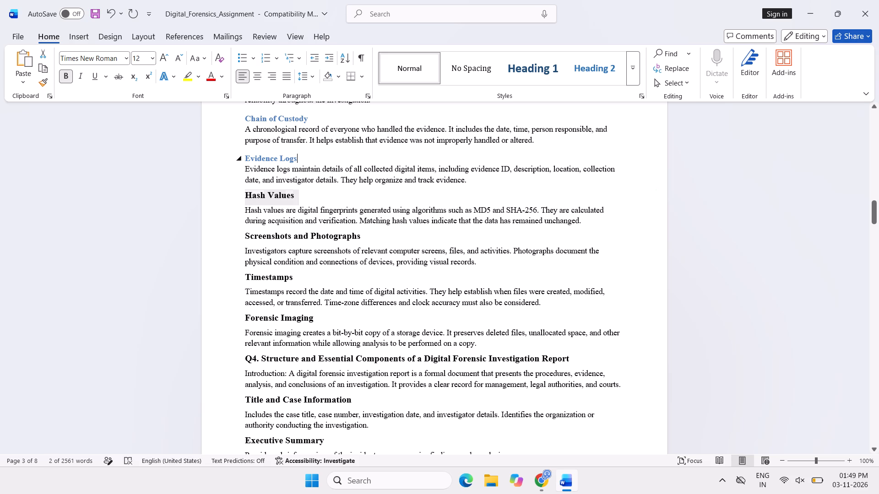
pyautogui.moveTo(262, 156); pyautogui.dragTo(250, 156)
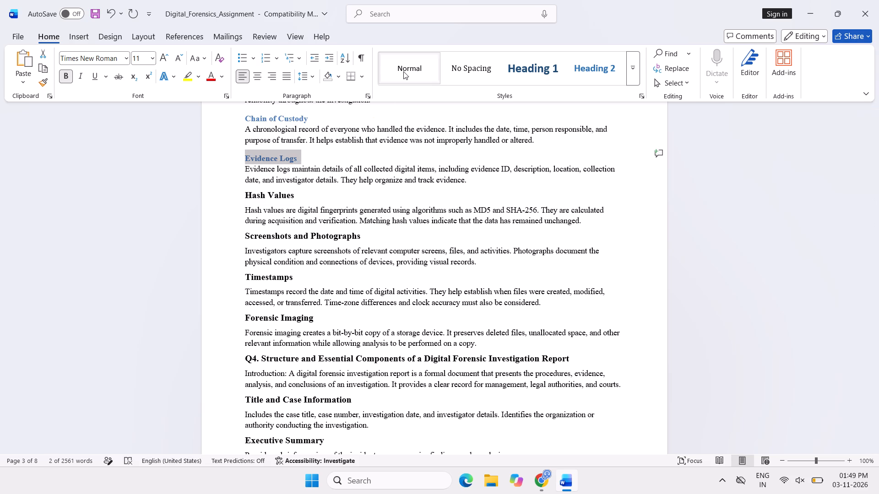
pyautogui.click(403, 71)
pyautogui.click(124, 58)
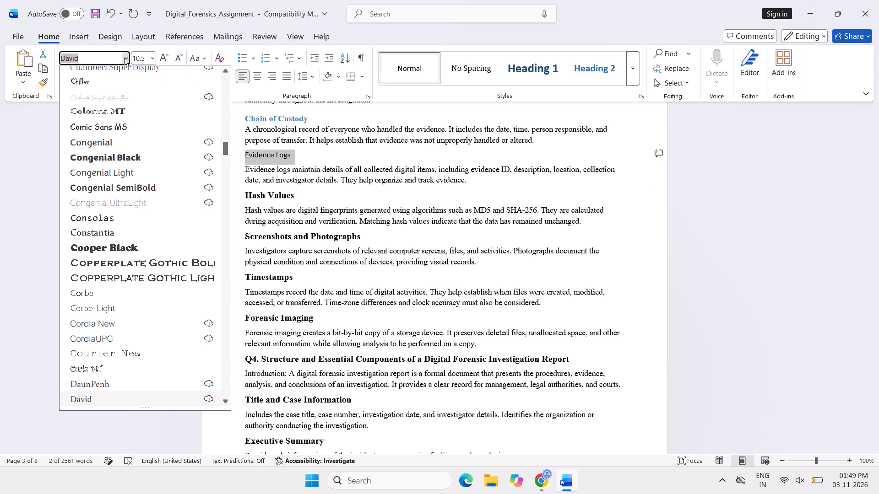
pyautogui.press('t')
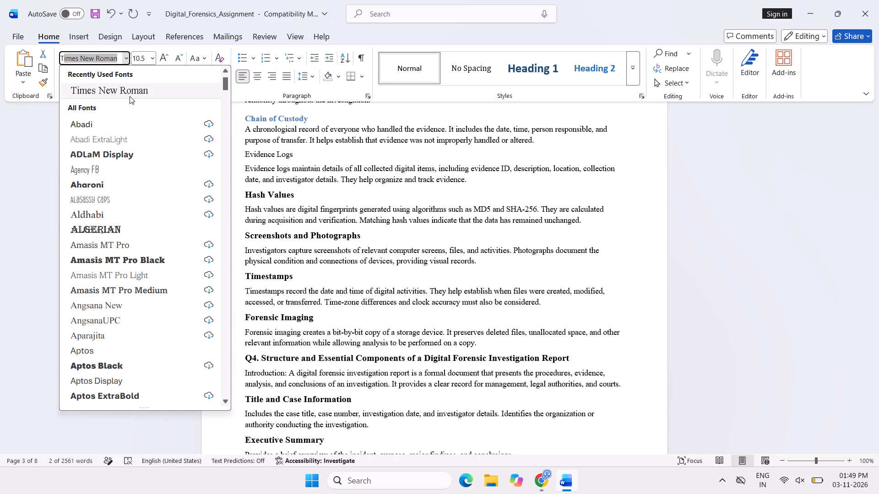
pyautogui.click(135, 85)
pyautogui.doubleClick(163, 59)
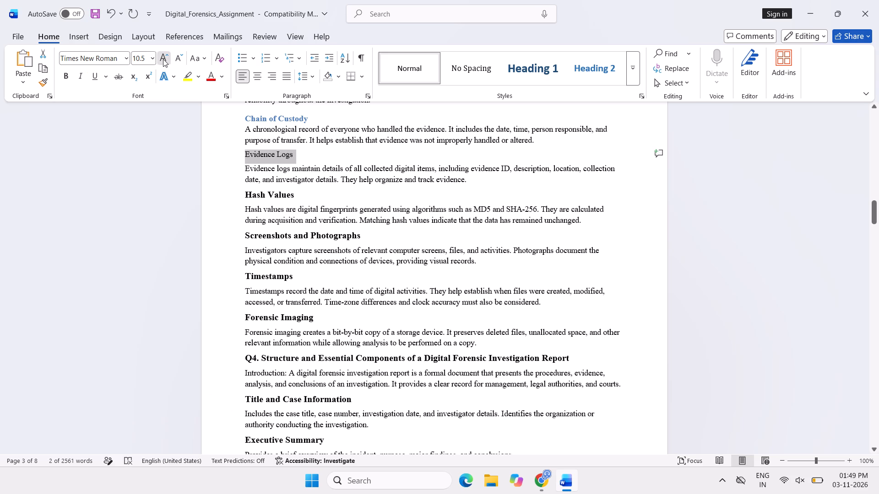
pyautogui.click(70, 76)
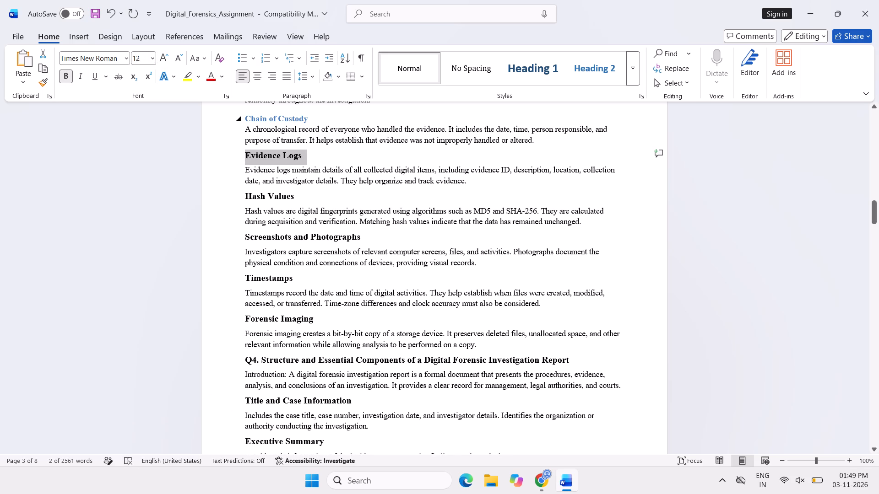
# Restyle the Chain of Custody heading as Normal, in bold 12 pt Times New Roman.
pyautogui.click(308, 113)
pyautogui.moveTo(308, 113); pyautogui.dragTo(270, 113)
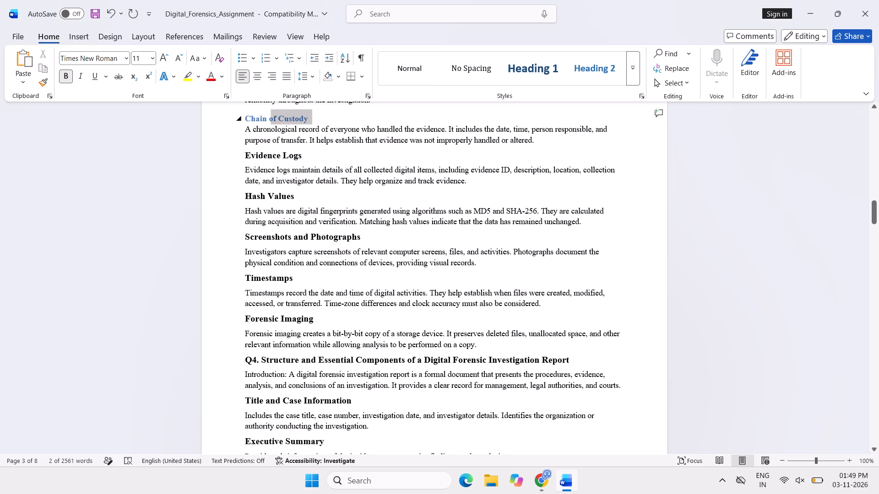
pyautogui.moveTo(270, 113); pyautogui.dragTo(248, 114)
pyautogui.click(402, 59)
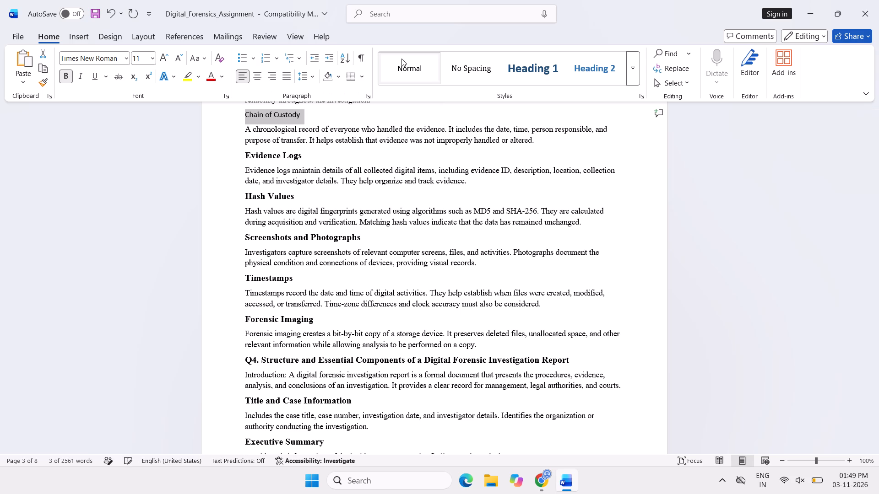
pyautogui.click(125, 58)
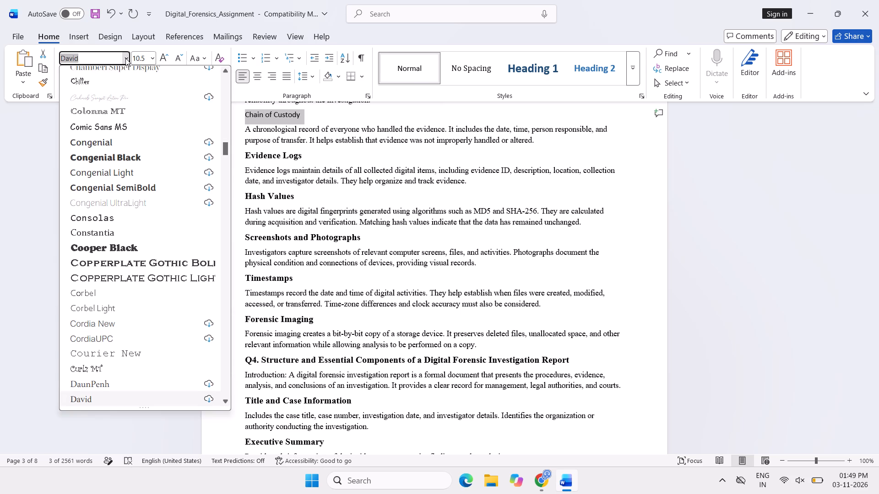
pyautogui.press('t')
pyautogui.click(128, 86)
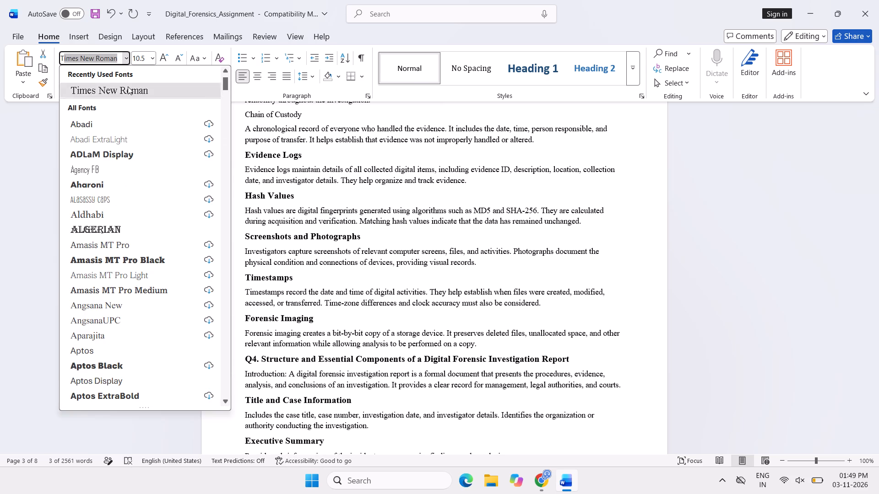
pyautogui.doubleClick(162, 58)
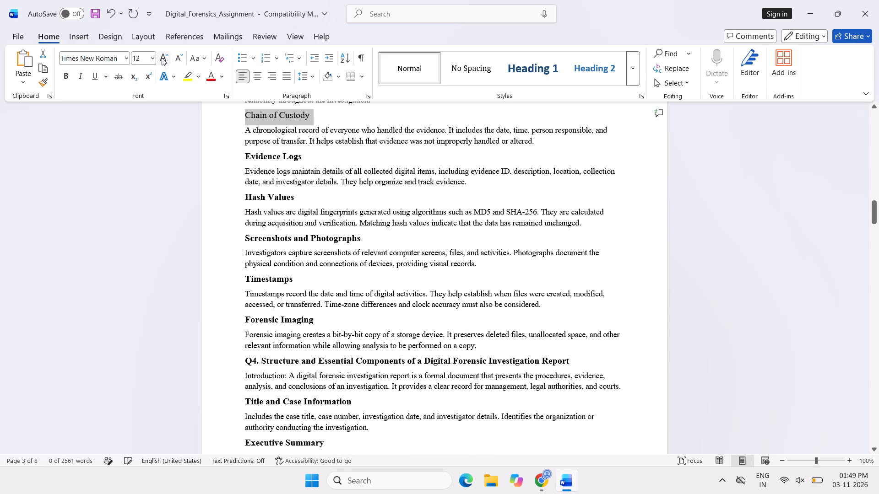
pyautogui.click(67, 71)
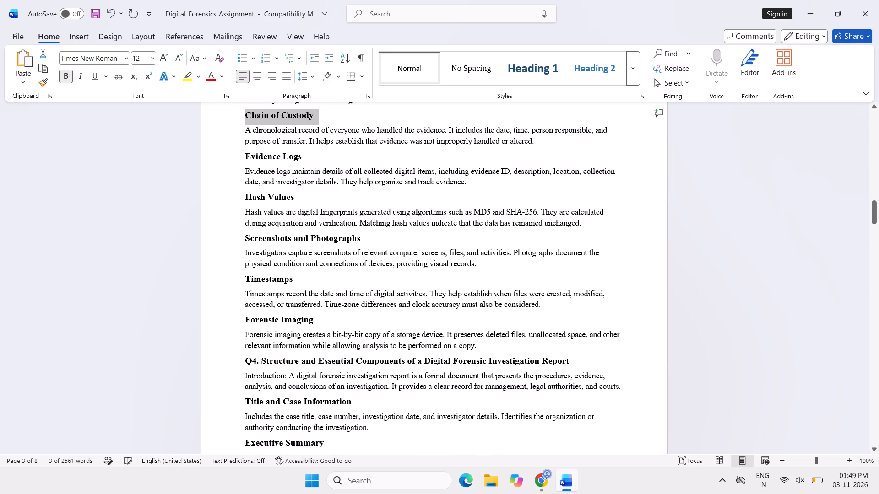
# Restyle the Q3 Evidence Documentation in Digital Forensics heading as Normal, in bold 12 pt Times New Roman.
pyautogui.scroll(3, 288, 186)
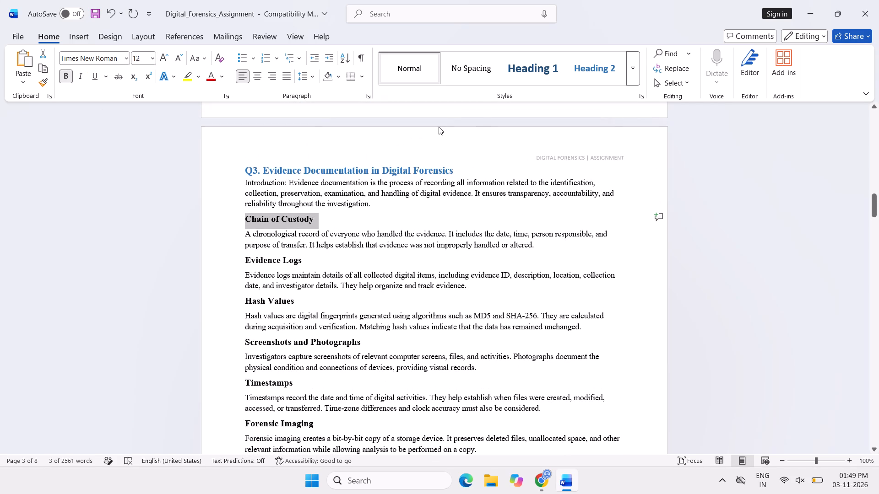
pyautogui.moveTo(461, 172); pyautogui.dragTo(256, 169)
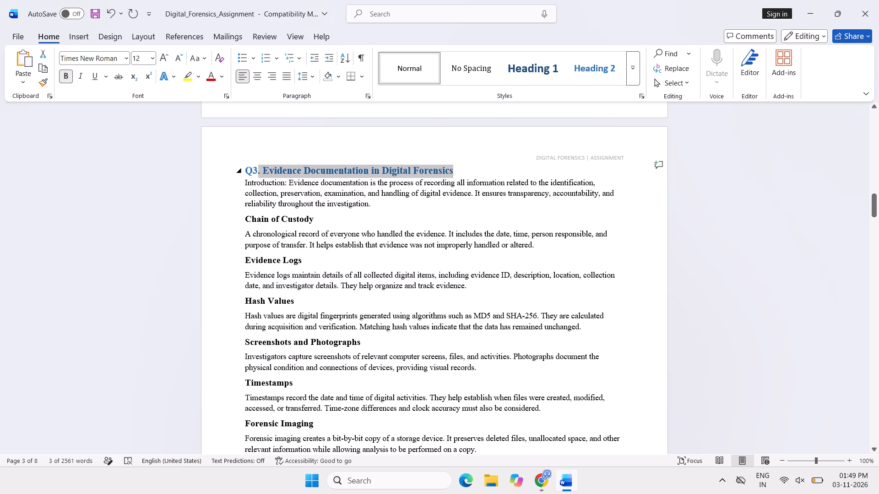
pyautogui.moveTo(256, 169); pyautogui.dragTo(247, 166)
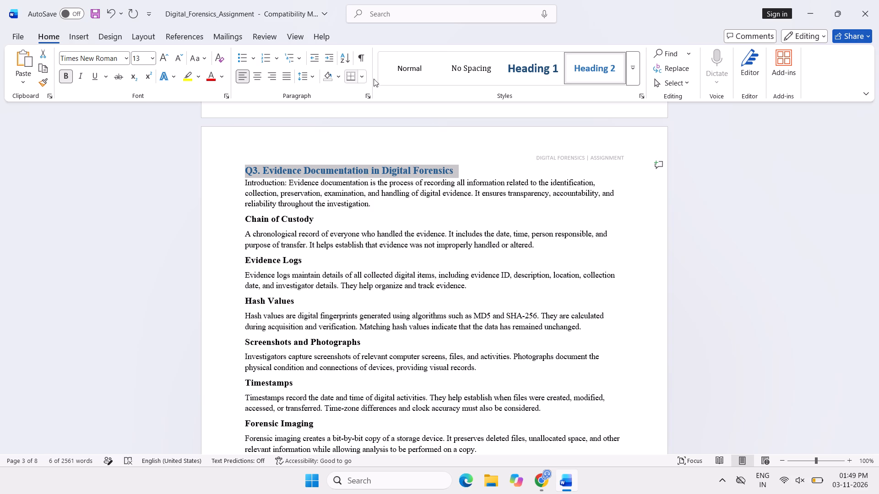
pyautogui.click(404, 73)
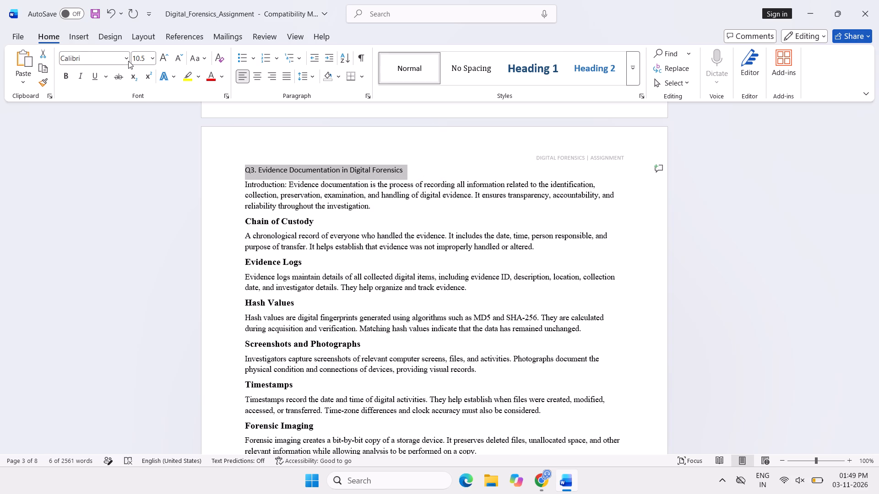
pyautogui.click(126, 59)
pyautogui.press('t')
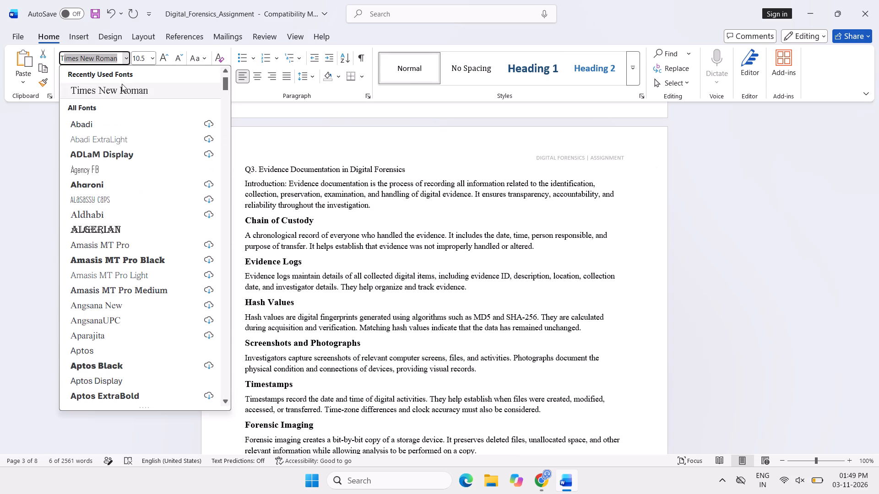
pyautogui.click(161, 60)
pyautogui.click(161, 60)
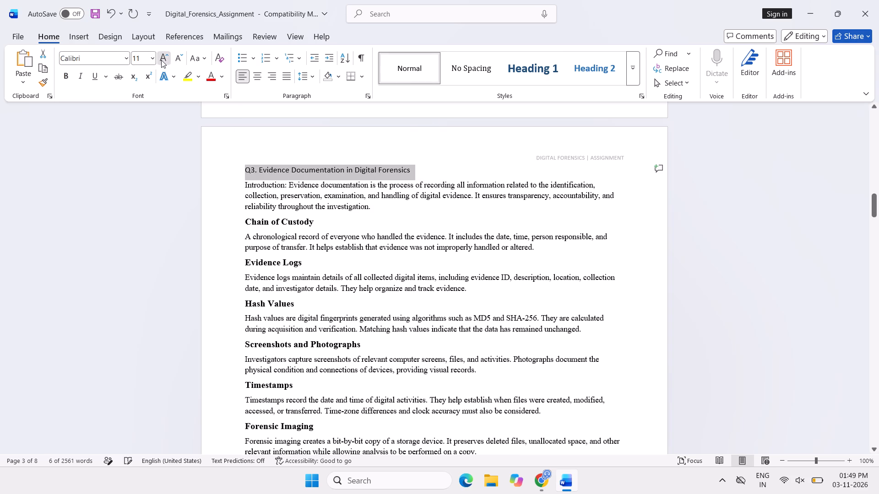
pyautogui.click(126, 58)
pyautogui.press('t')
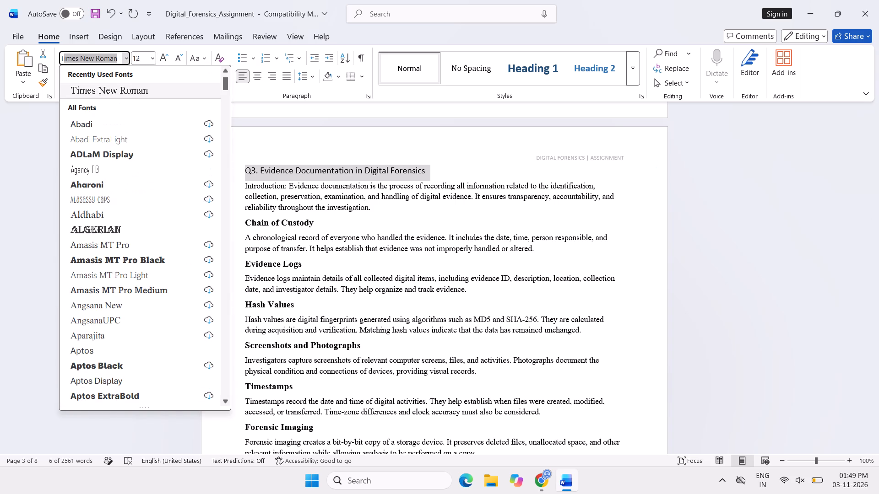
pyautogui.click(134, 89)
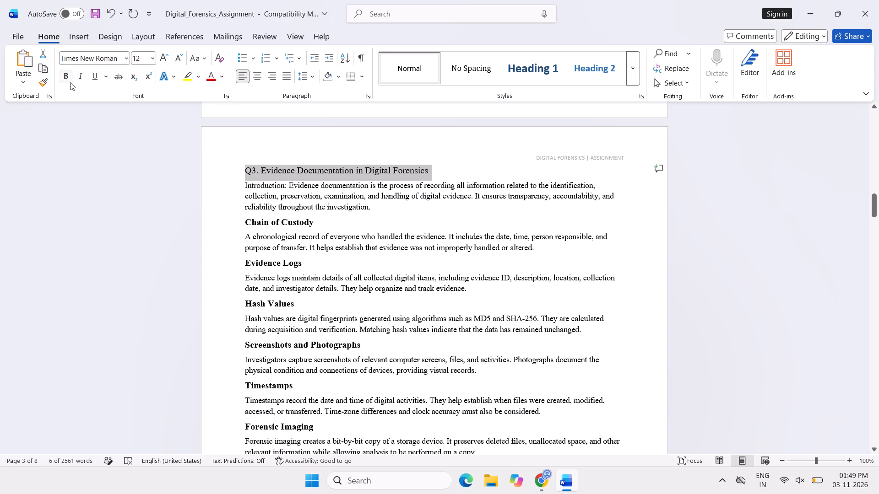
pyautogui.click(66, 78)
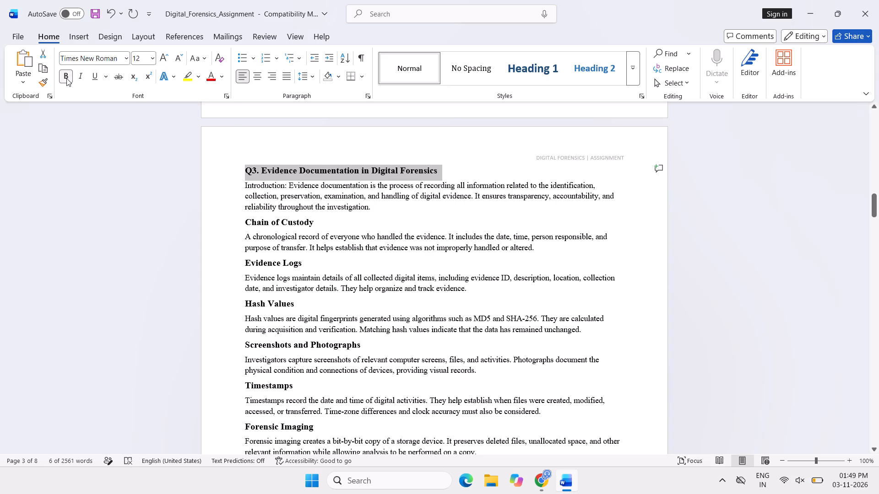
# Delete the Conclusion paragraph about the forensic workflow that precedes the Q3 heading, including its leftover empty line.
pyautogui.scroll(1, 237, 124)
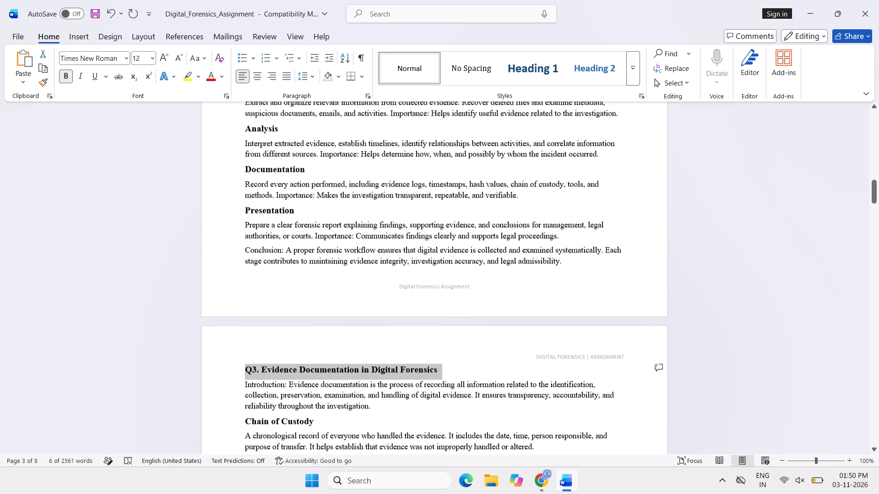
pyautogui.moveTo(246, 251); pyautogui.dragTo(354, 263)
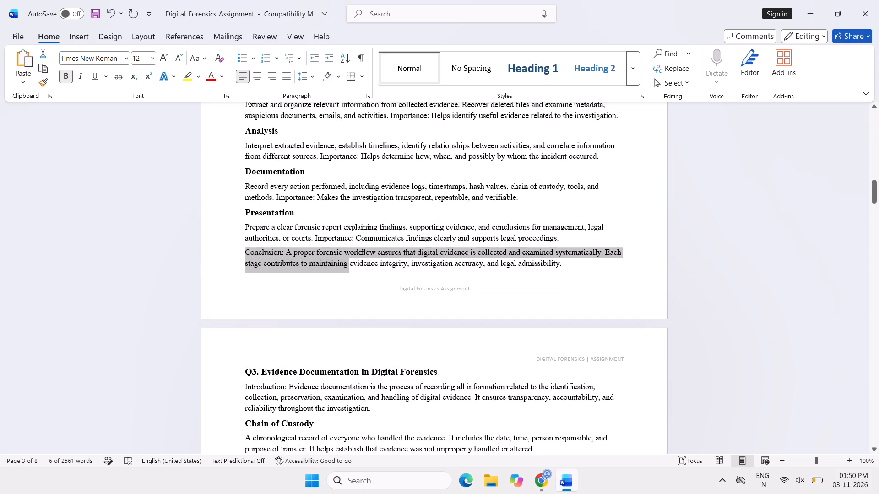
pyautogui.moveTo(354, 263); pyautogui.dragTo(562, 270)
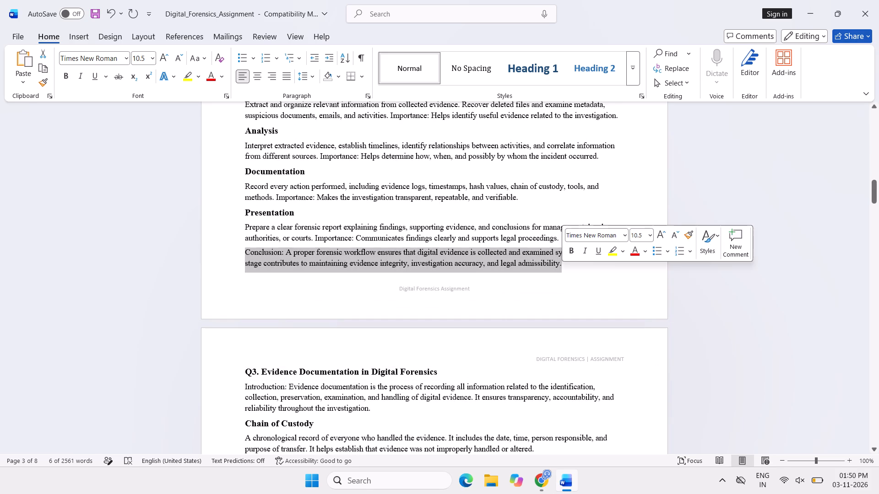
pyautogui.press('BackSpace')
pyautogui.press('BackSpace')
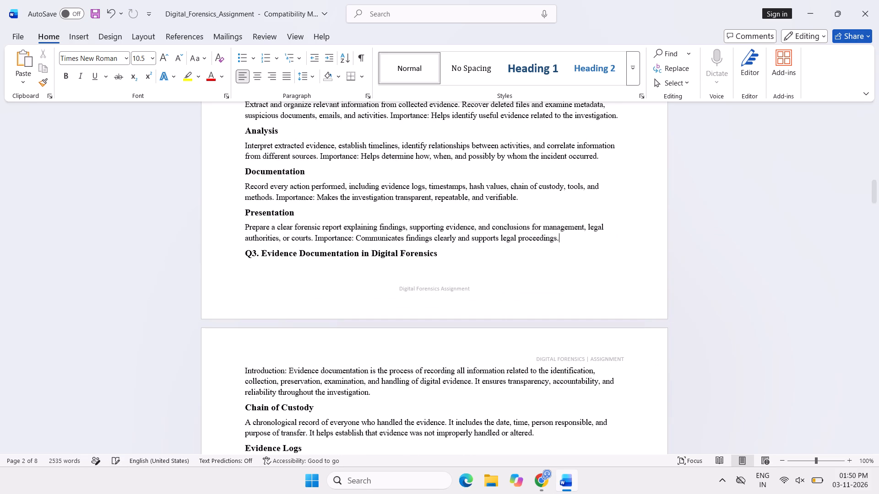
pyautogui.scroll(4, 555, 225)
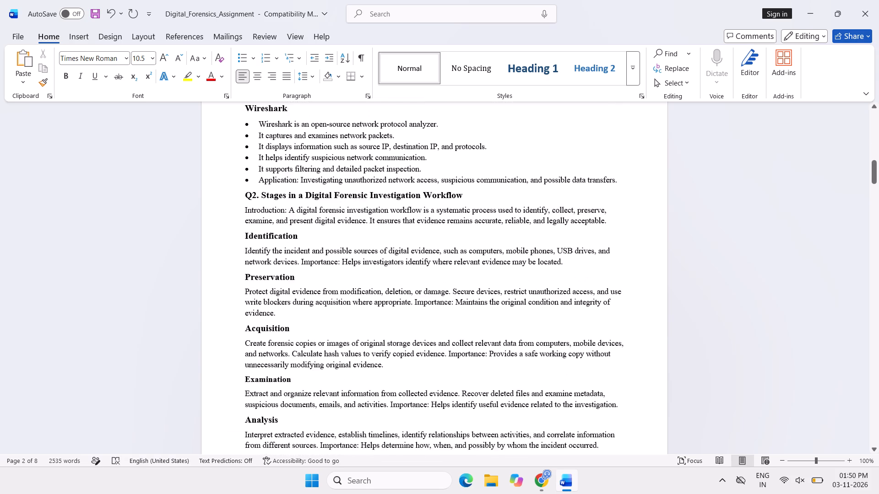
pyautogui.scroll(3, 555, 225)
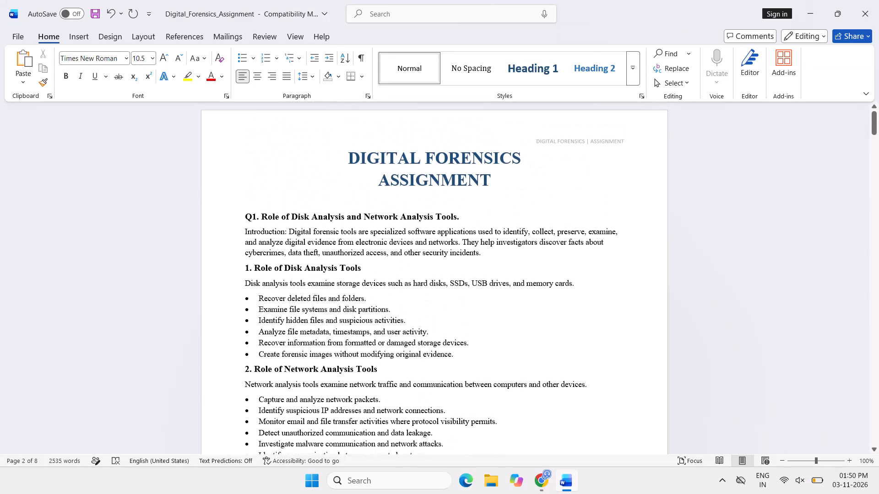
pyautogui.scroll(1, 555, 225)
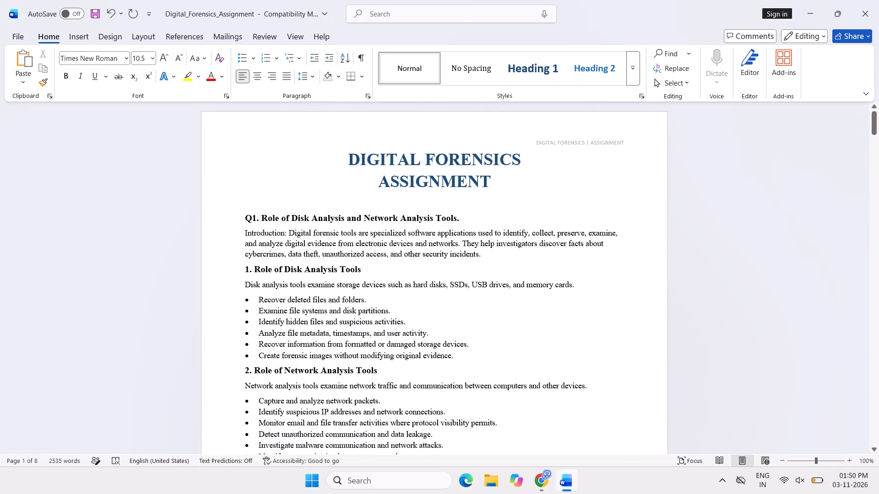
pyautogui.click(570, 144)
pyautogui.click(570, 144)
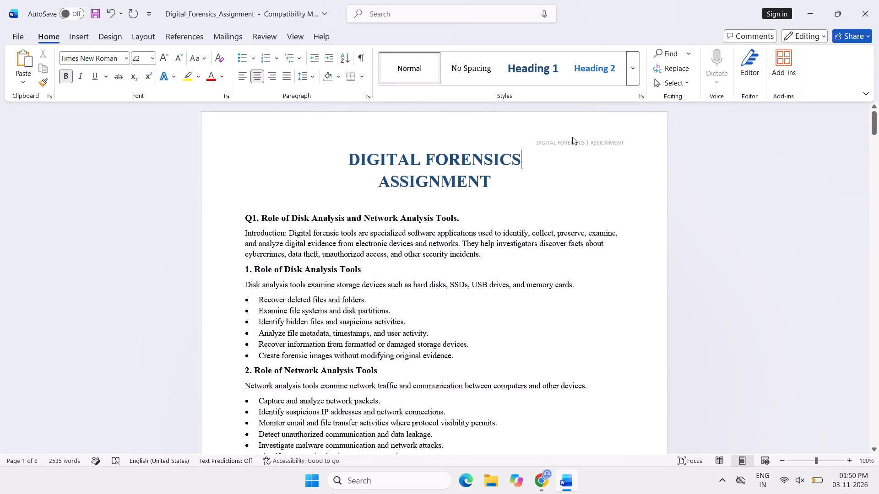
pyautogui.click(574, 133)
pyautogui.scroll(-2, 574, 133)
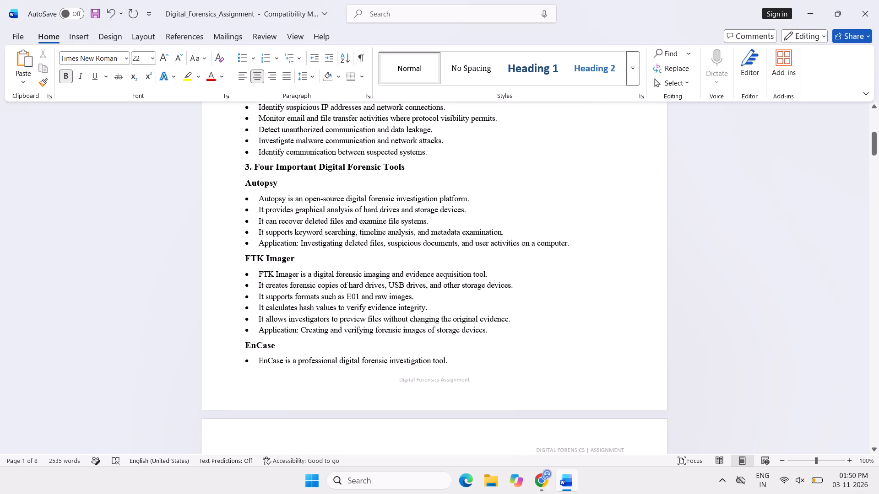
# Insert two blank lines after the Presentation paragraph, above the Q3 Evidence Documentation in Digital Forensics heading.
pyautogui.click(454, 377)
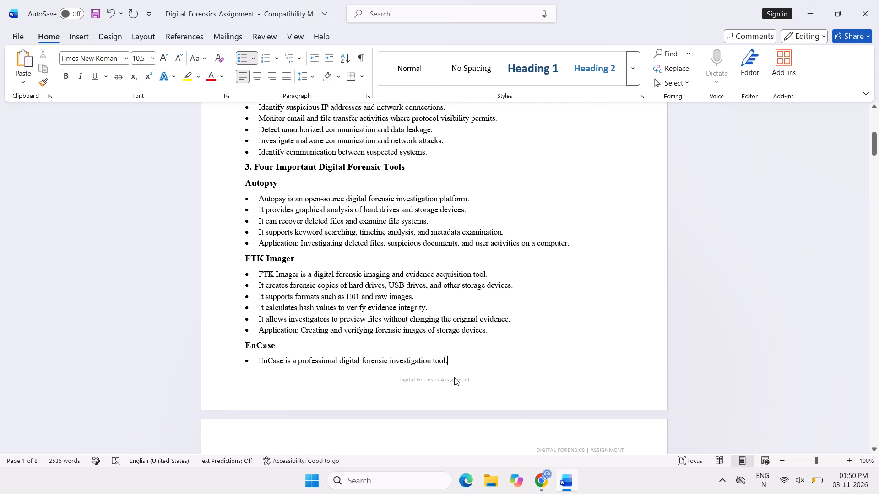
pyautogui.scroll(-2, 454, 377)
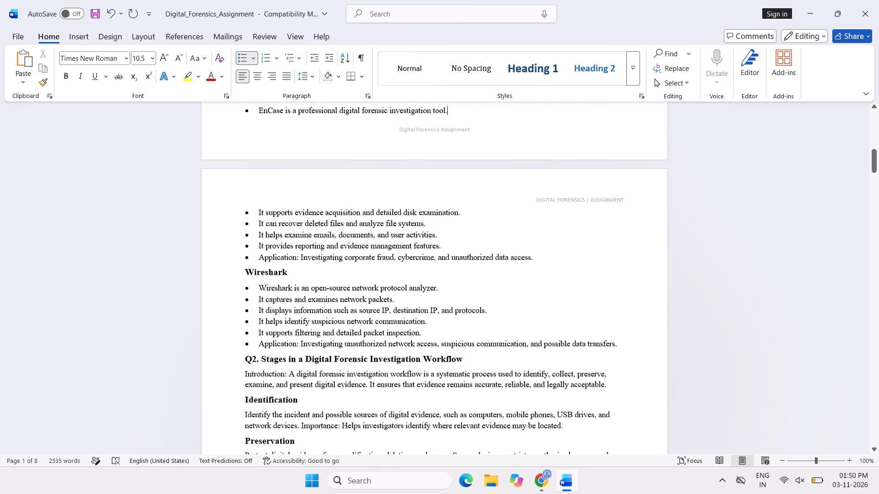
pyautogui.scroll(-3, 454, 377)
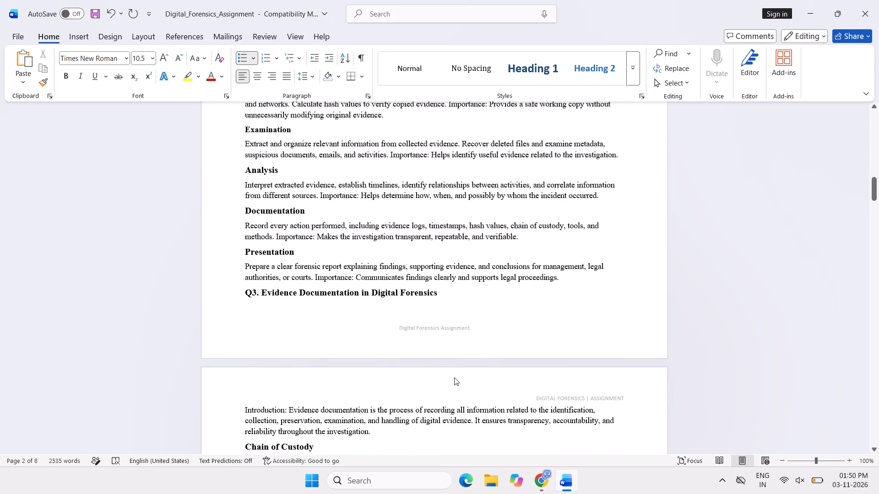
pyautogui.click(562, 281)
pyautogui.press('Return')
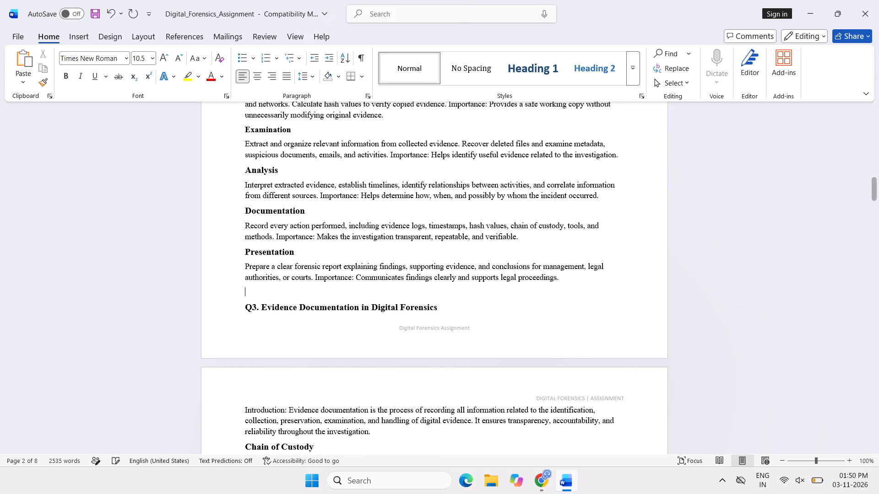
pyautogui.press('Return')
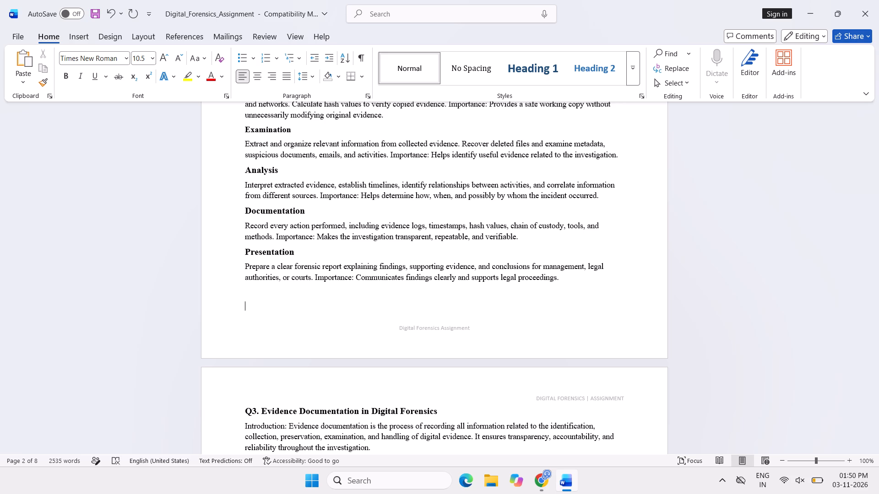
# Insert a blank line between the Forensic Imaging paragraph and the Q4 Structure and Essential Components heading.
pyautogui.scroll(-1, 562, 281)
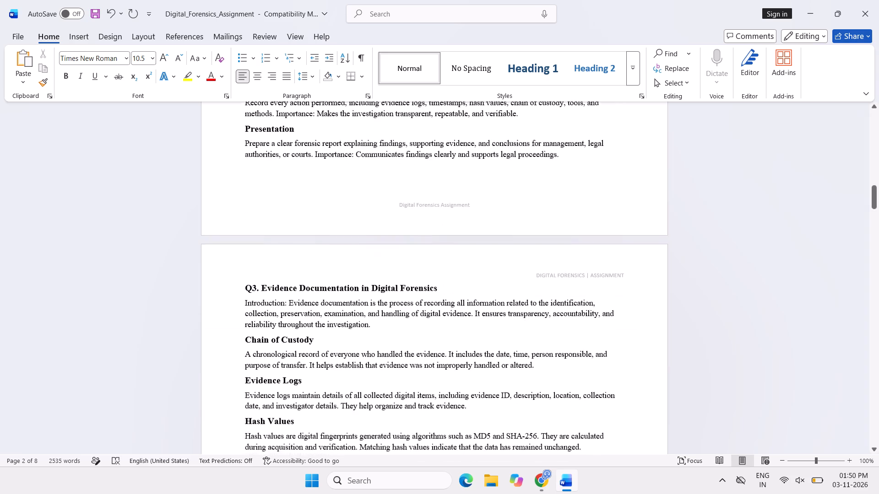
pyautogui.scroll(-3, 562, 281)
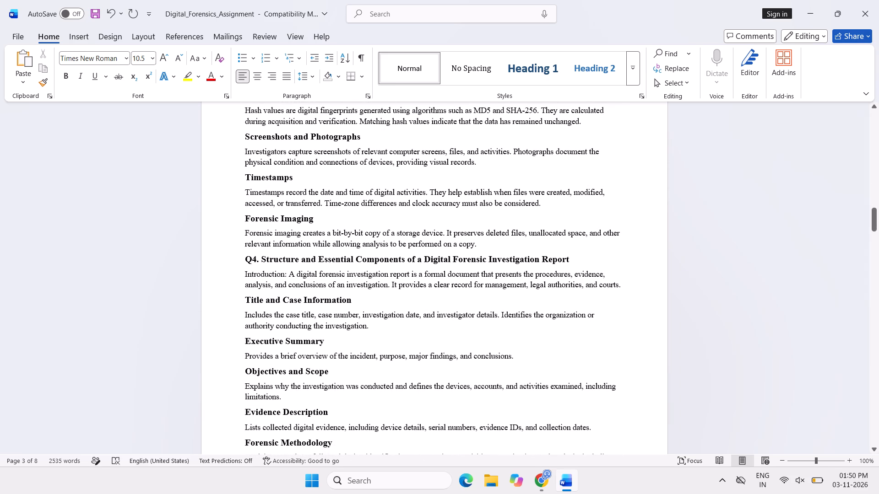
pyautogui.click(497, 243)
pyautogui.press('Return')
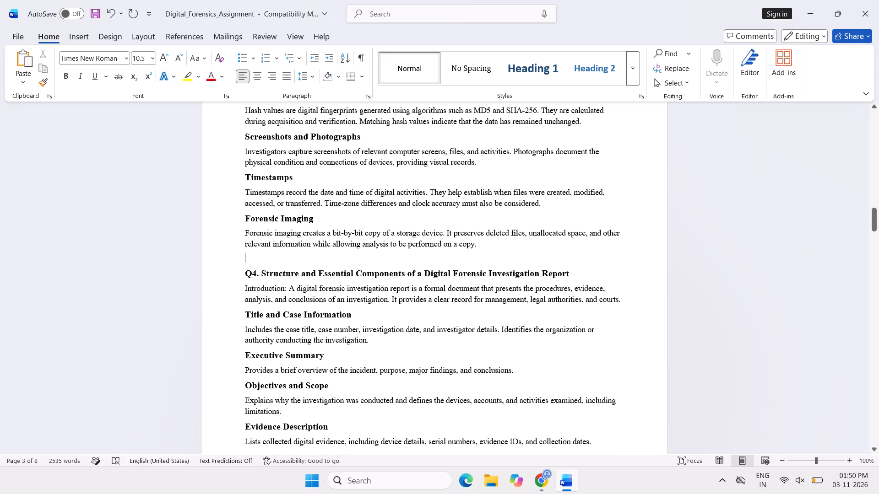
# Insert a blank line above the Q5 Case Study – Digital Evidence Investigation heading.
pyautogui.scroll(-3, 572, 285)
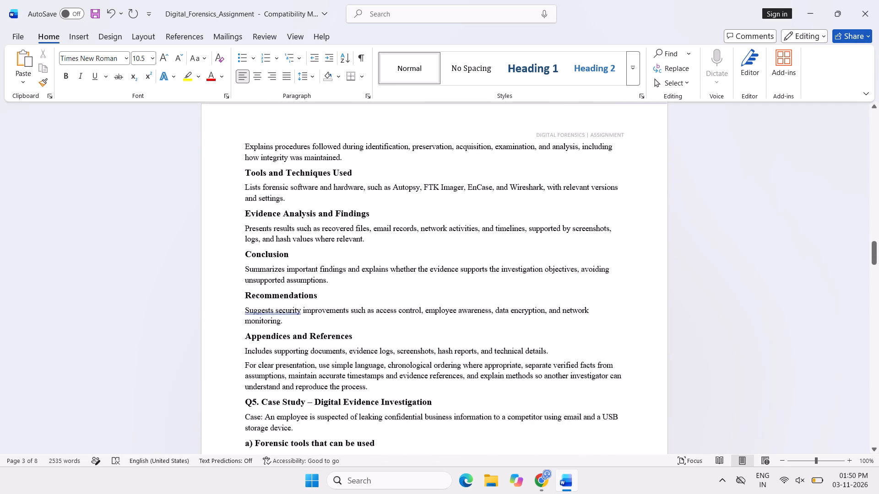
pyautogui.scroll(-1, 572, 285)
pyautogui.click(408, 314)
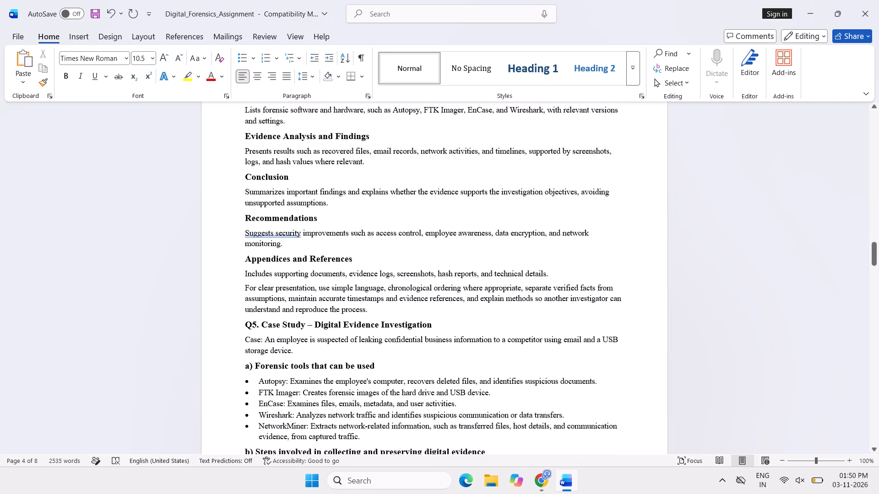
pyautogui.press('Return')
# Add an unnumbered blank line after the Maintain chain of custody item, above the c) Establishing authenticity and integrity heading.
pyautogui.scroll(-1, 408, 314)
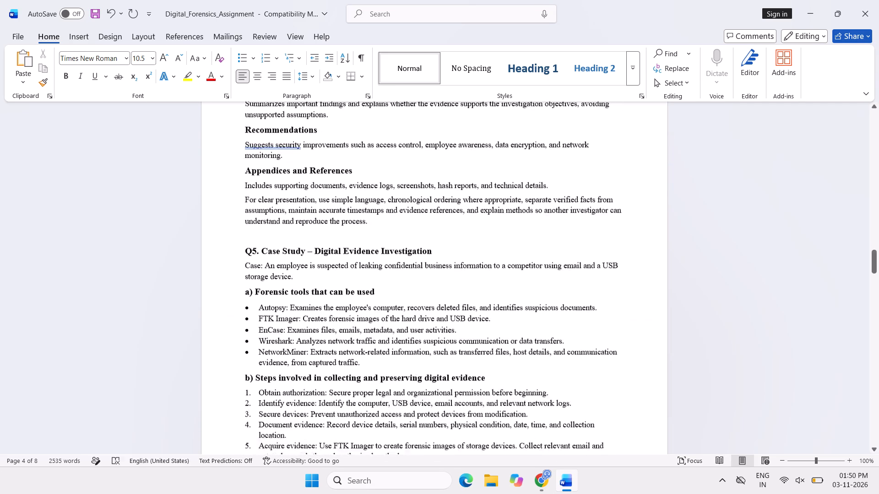
pyautogui.scroll(-3, 408, 314)
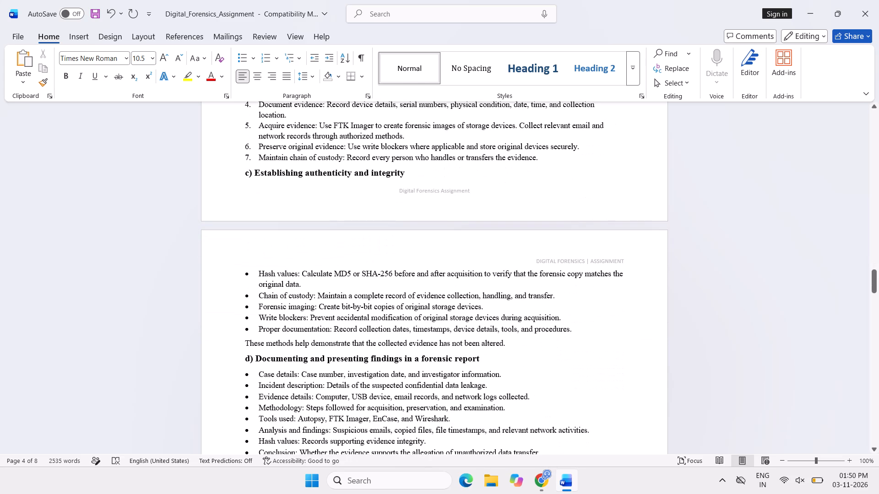
pyautogui.click(547, 159)
pyautogui.press('Return')
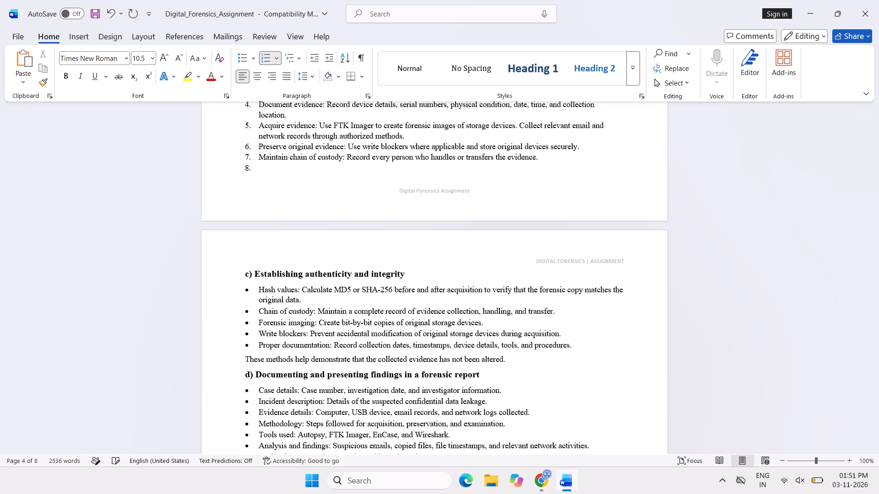
pyautogui.press('BackSpace')
# Insert a blank line after the Chain of Custody conclusion, above the Q3 Significance of Hash Values heading.
pyautogui.scroll(-1, 598, 292)
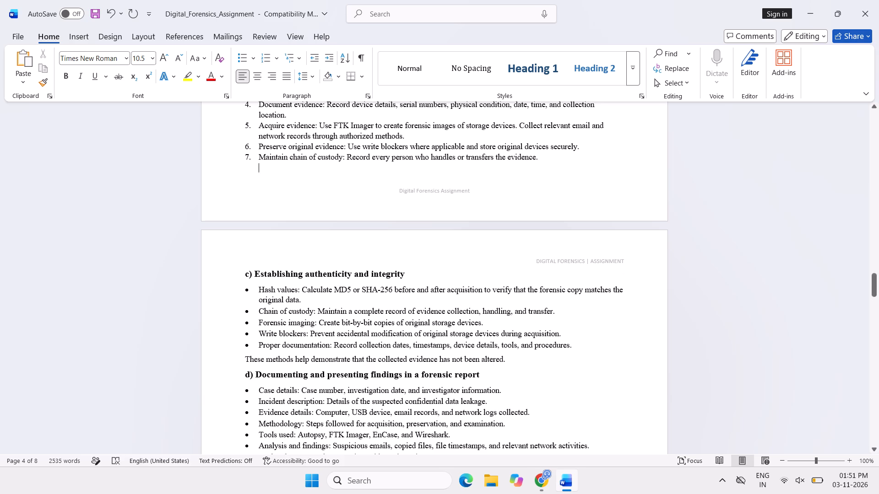
pyautogui.scroll(-4, 598, 292)
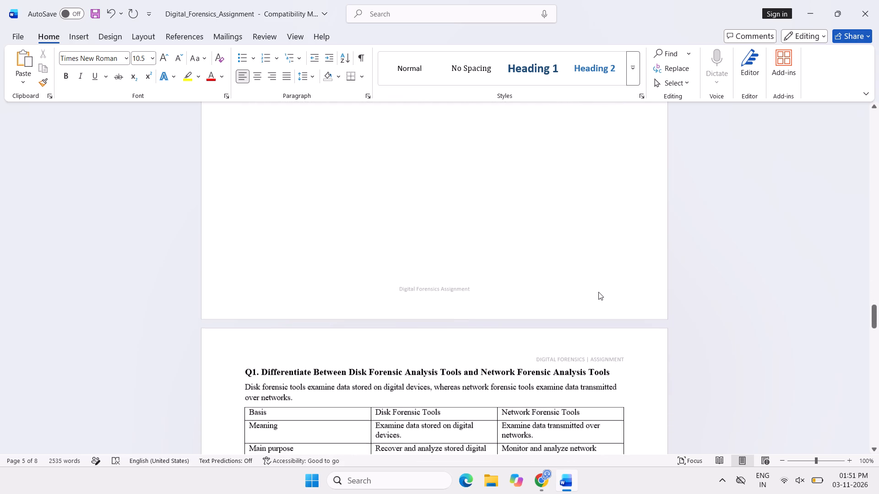
pyautogui.scroll(-6, 598, 292)
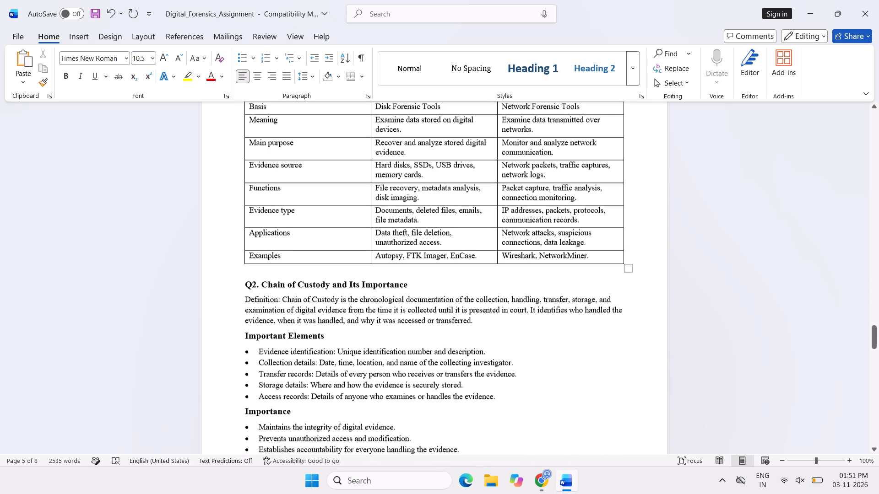
pyautogui.scroll(-1, 598, 292)
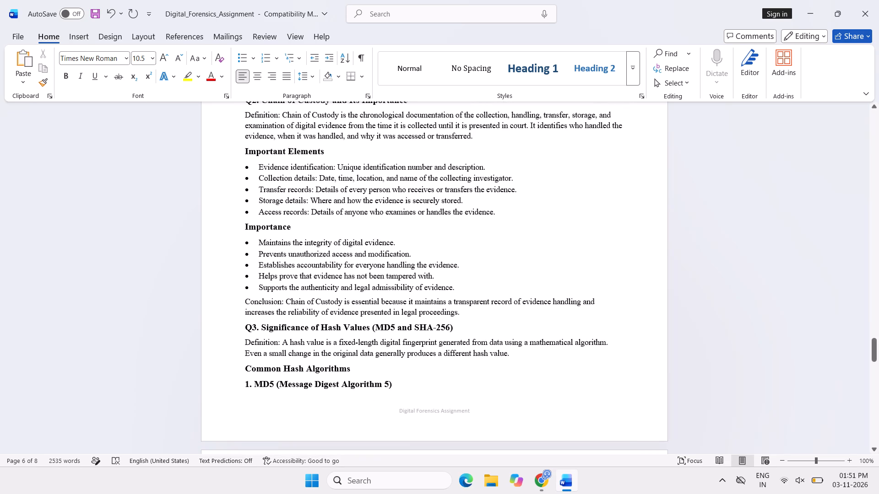
pyautogui.click(476, 310)
pyautogui.press('Return')
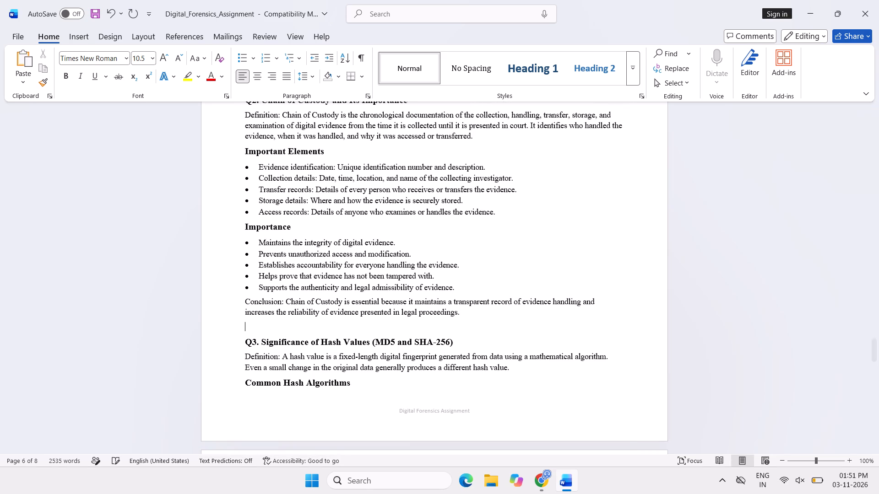
# Replace the Conclusion paragraph about hash values with a blank line above the Q4 Essential Components of a Digital Forensic Report heading.
pyautogui.scroll(-3, 476, 310)
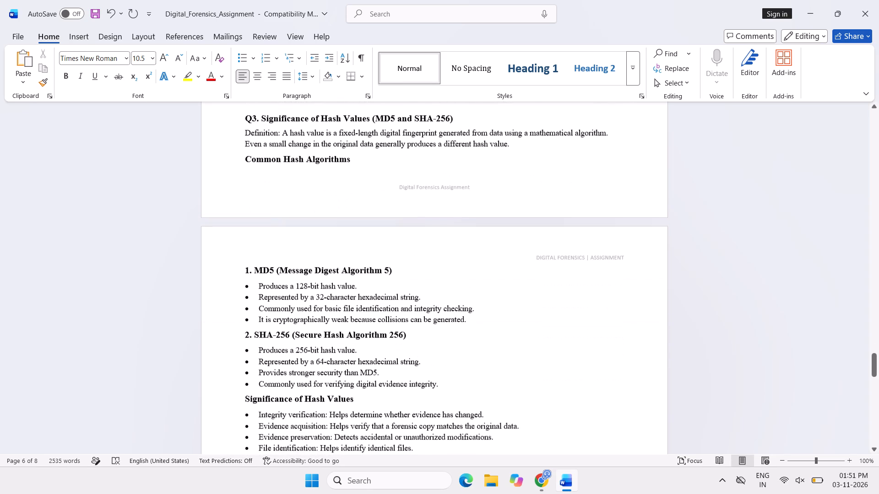
pyautogui.scroll(-2, 476, 310)
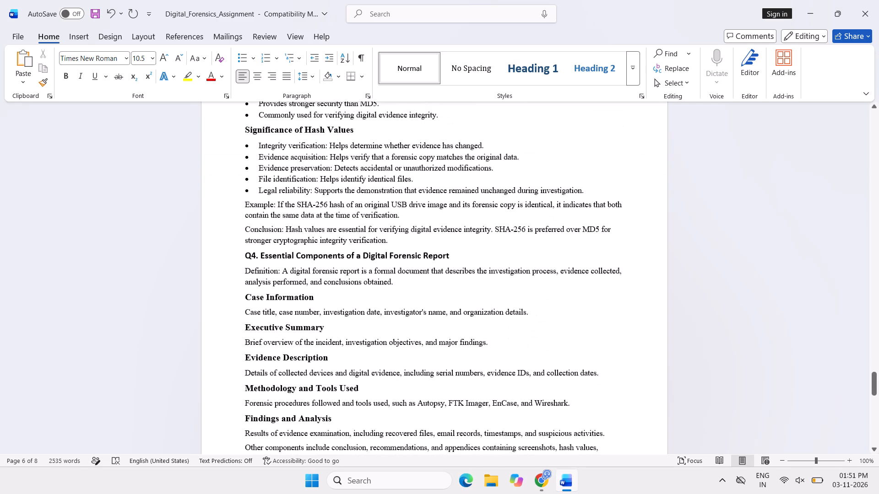
pyautogui.scroll(-1, 476, 310)
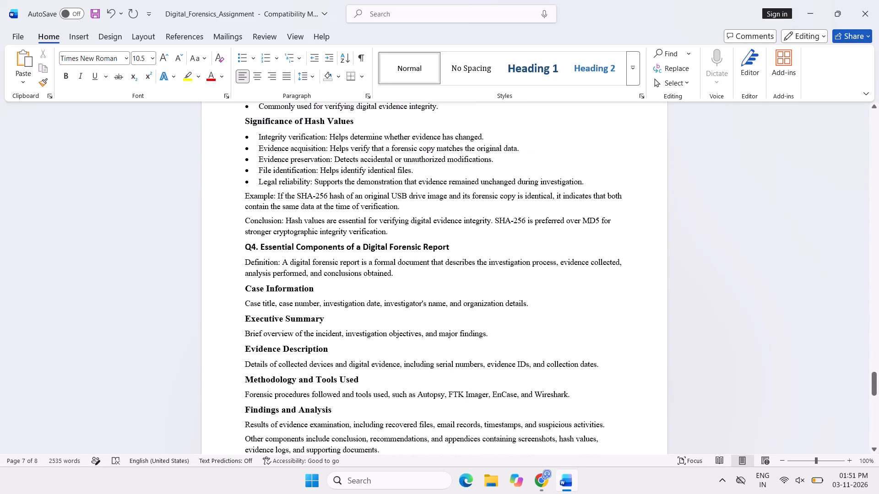
pyautogui.moveTo(395, 236); pyautogui.dragTo(260, 213)
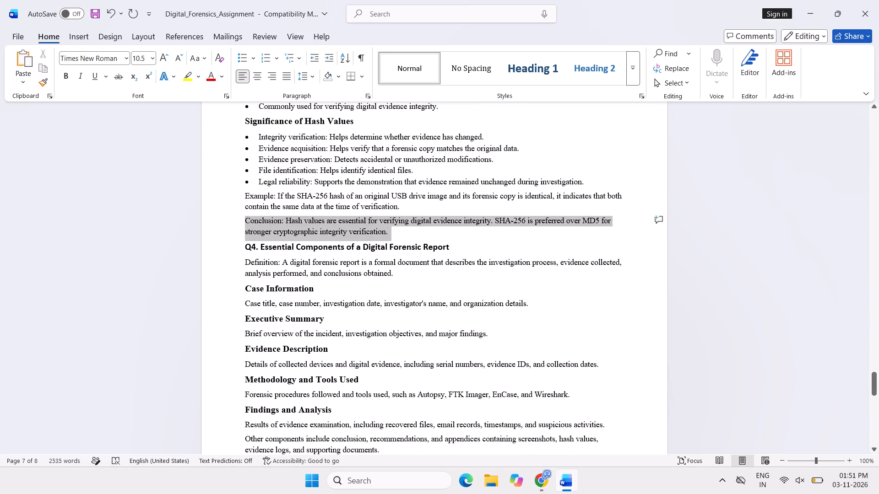
pyautogui.moveTo(260, 213); pyautogui.dragTo(239, 226)
pyautogui.press('BackSpace')
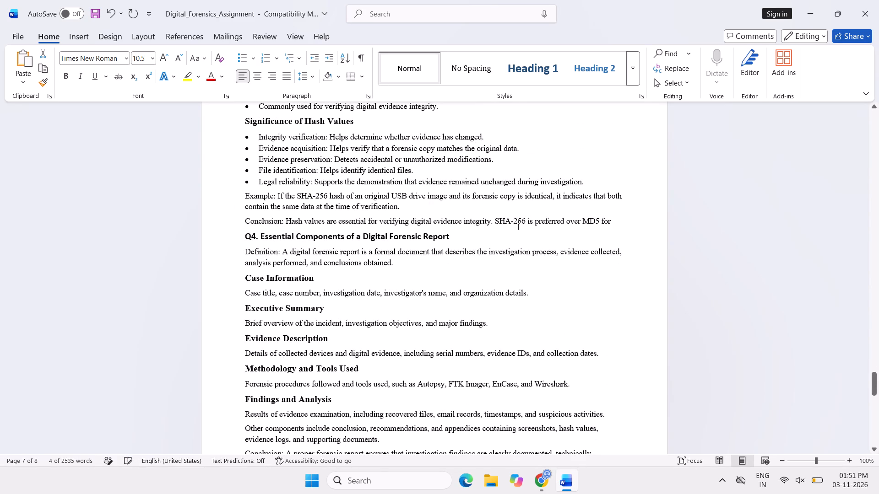
pyautogui.moveTo(244, 220); pyautogui.dragTo(244, 219)
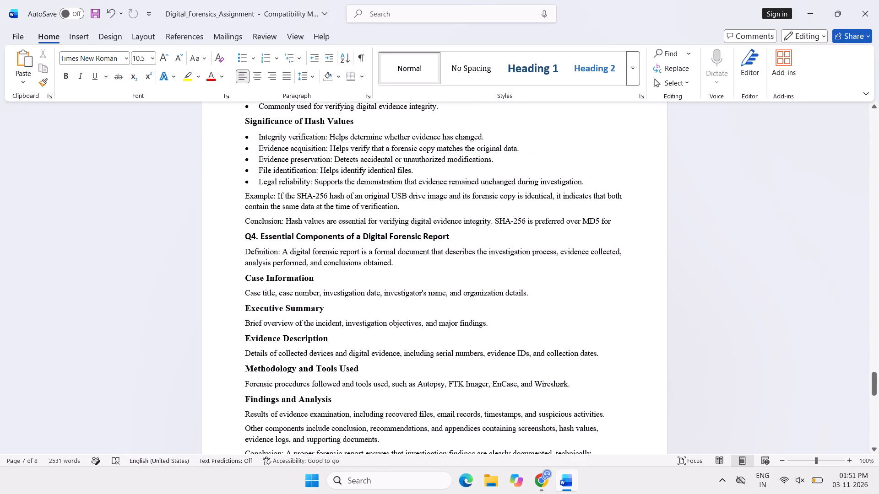
pyautogui.moveTo(244, 219); pyautogui.dragTo(605, 221)
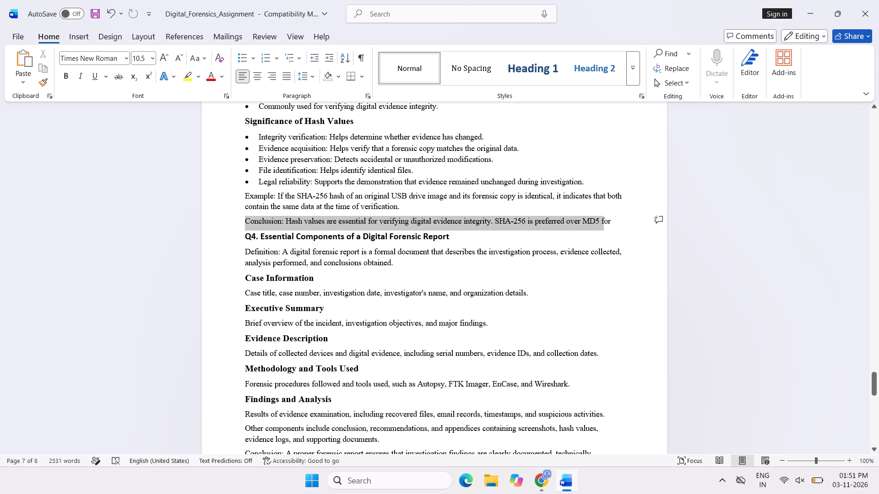
pyautogui.moveTo(605, 221); pyautogui.dragTo(612, 221)
pyautogui.press('BackSpace')
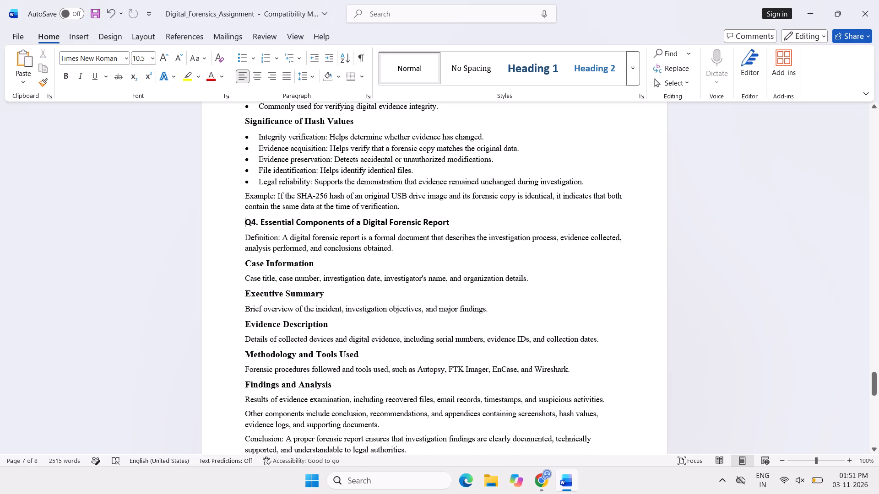
pyautogui.press('Return')
# Insert three blank lines after the forensic report conclusion, above the Q5 Ethical Issues heading.
pyautogui.scroll(-1, 612, 221)
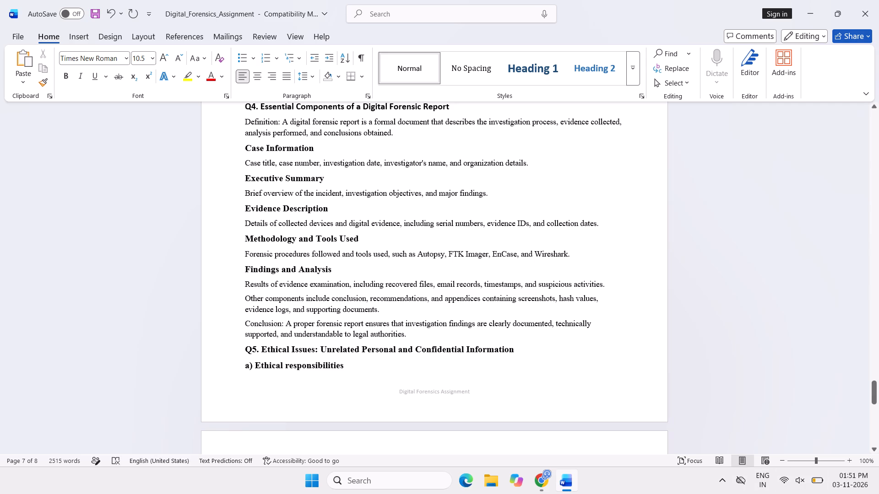
pyautogui.click(412, 334)
pyautogui.press('Return')
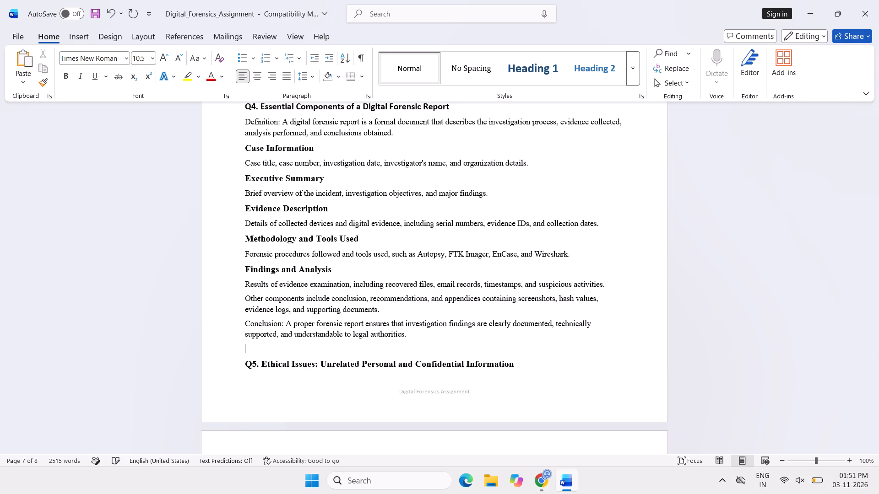
pyautogui.press('Return')
pyautogui.press('Return')
# Delete the Quick Revision – Important Points heading and its entire table, including the Ethics row, at the document's end.
pyautogui.scroll(-1, 412, 334)
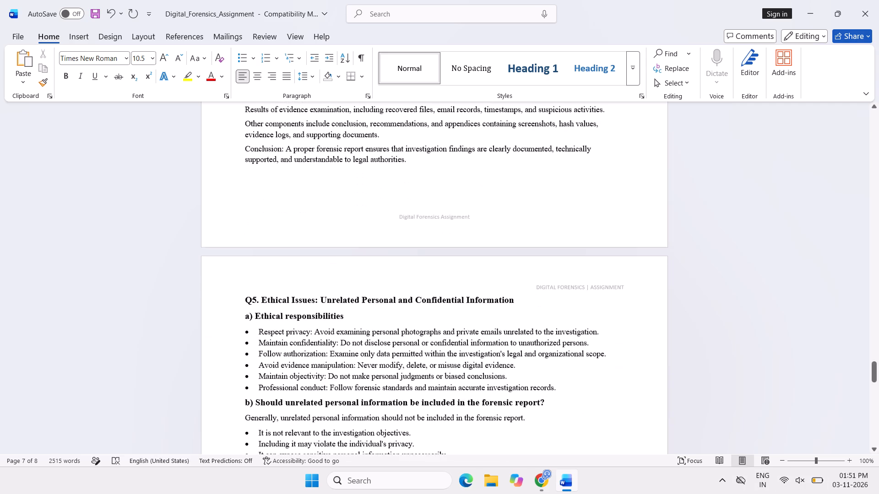
pyautogui.scroll(-2, 412, 334)
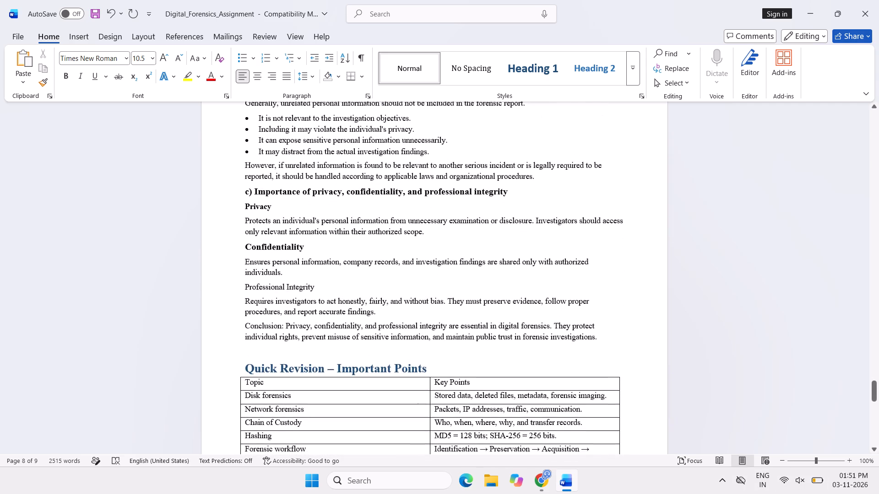
pyautogui.scroll(-1, 412, 334)
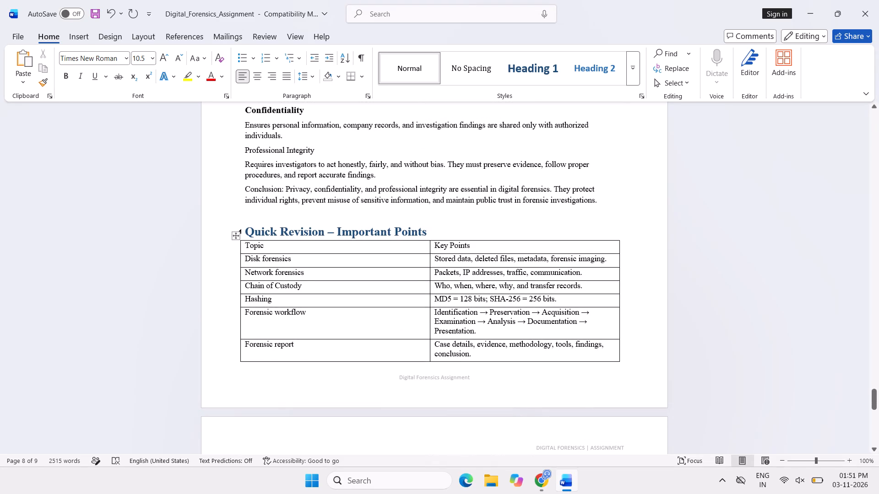
pyautogui.moveTo(246, 228); pyautogui.dragTo(514, 340)
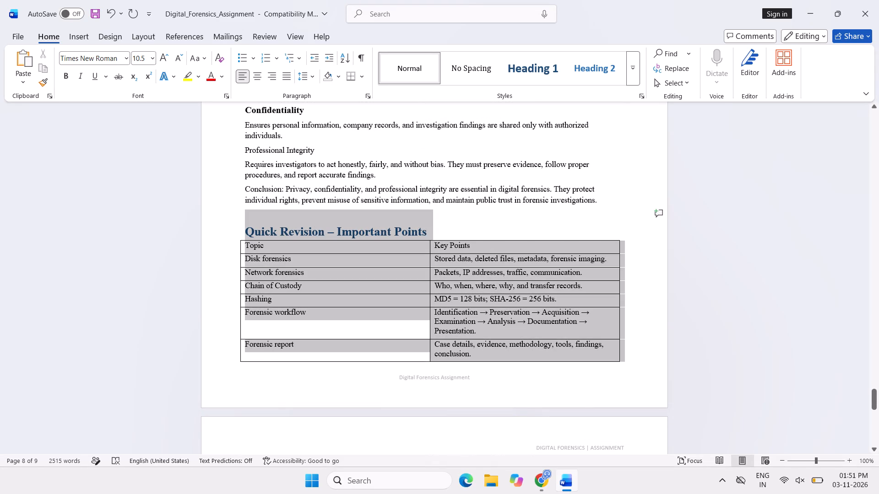
pyautogui.moveTo(514, 340); pyautogui.dragTo(566, 366)
pyautogui.press('BackSpace')
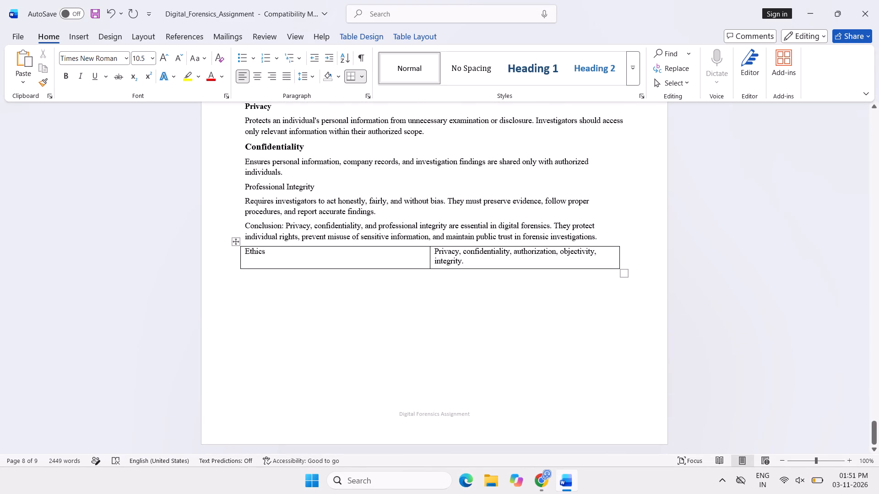
pyautogui.moveTo(509, 266); pyautogui.dragTo(277, 247)
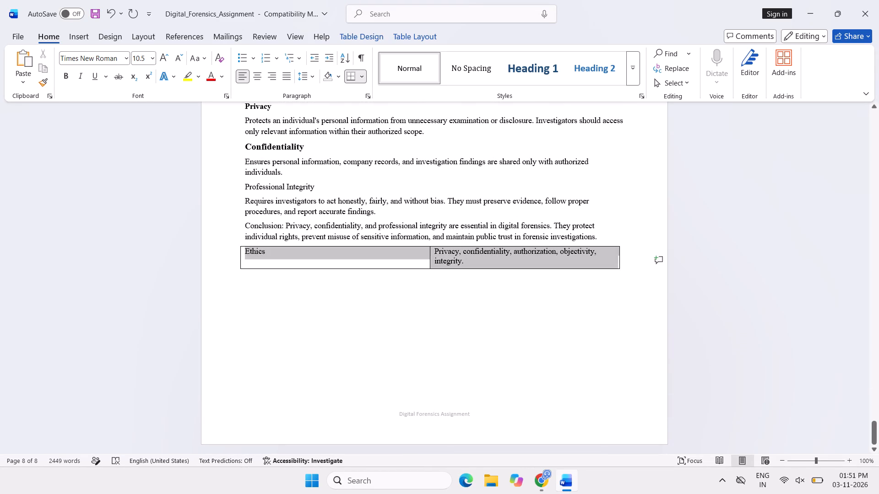
pyautogui.moveTo(277, 247); pyautogui.dragTo(278, 246)
pyautogui.press('BackSpace')
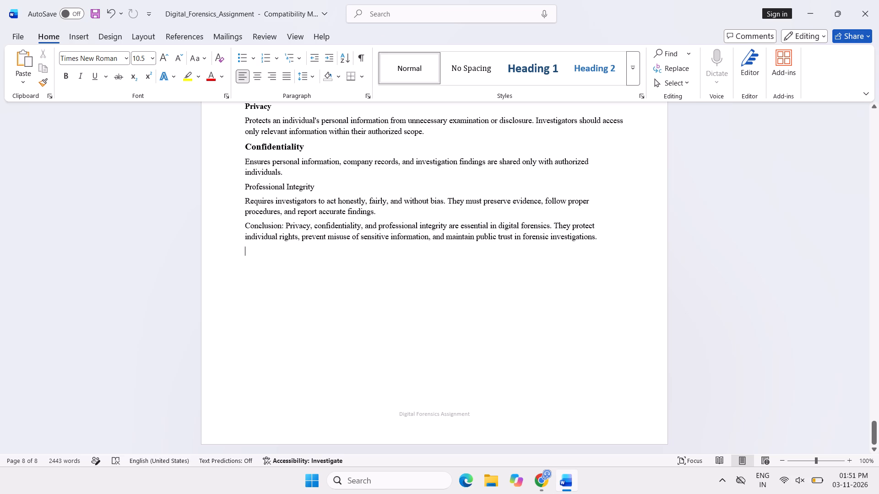
# Delete the Conclusion paragraph on privacy, confidentiality and professional integrity at the end of the document.
pyautogui.moveTo(604, 238); pyautogui.dragTo(238, 230)
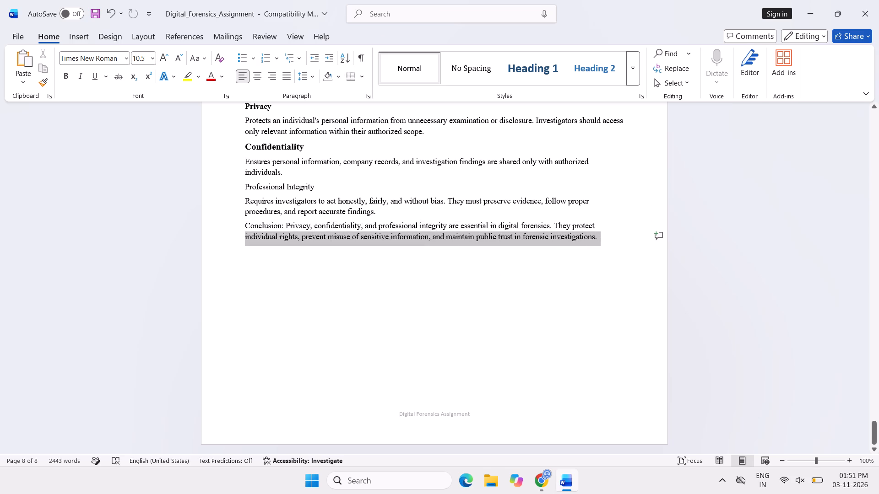
pyautogui.moveTo(238, 230); pyautogui.dragTo(239, 226)
pyautogui.press('BackSpace')
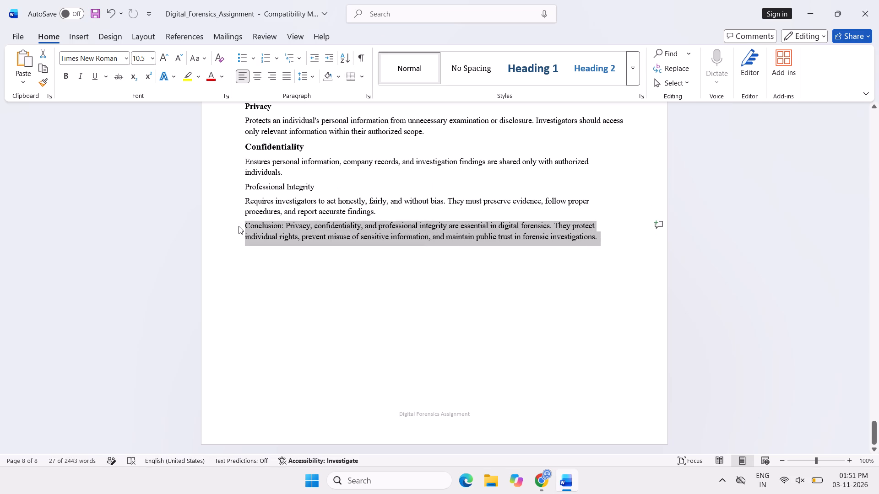
# Insert two blank lines above the DIGITAL FORENSICS ASSIGNMENT title on the first page.
pyautogui.scroll(8, 239, 226)
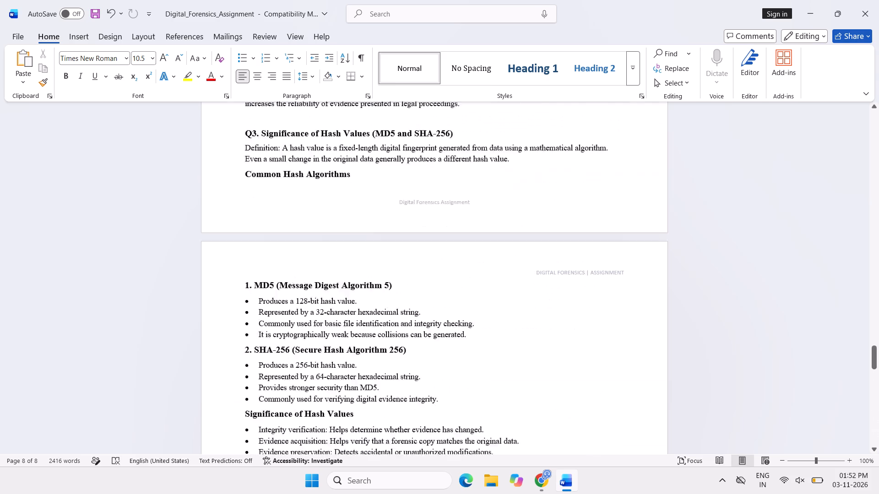
pyautogui.scroll(8, 239, 226)
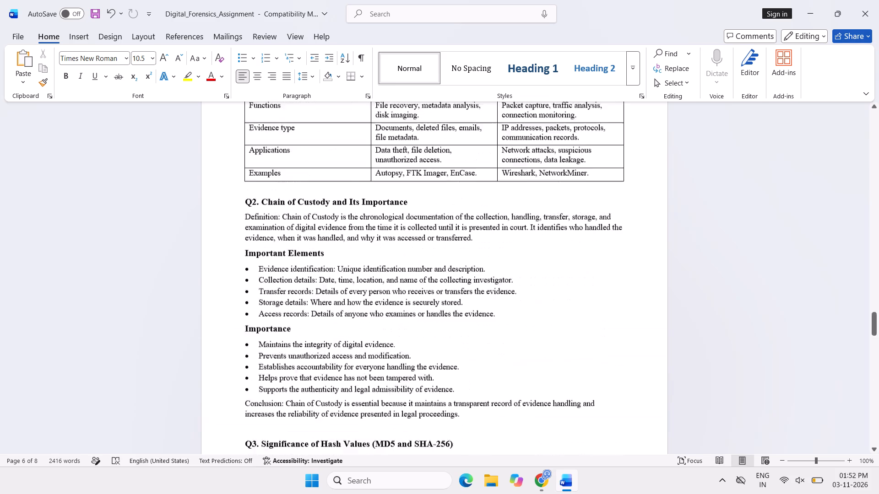
pyautogui.scroll(10, 239, 226)
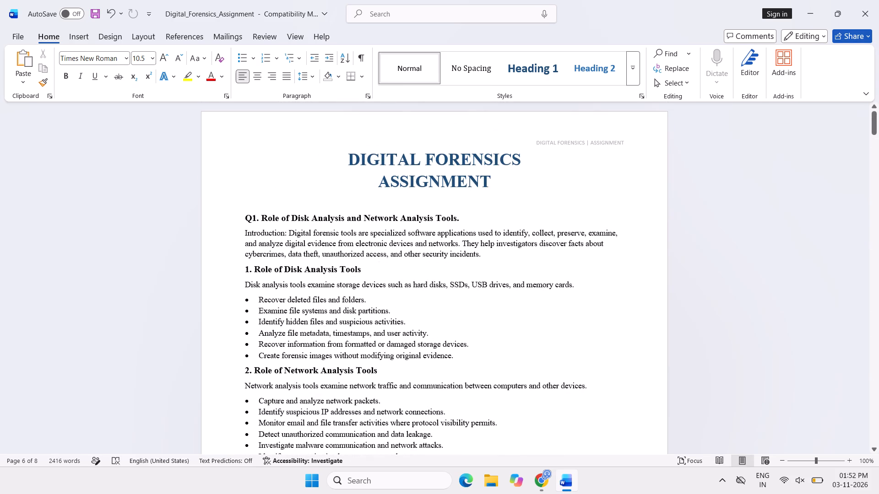
pyautogui.click(347, 156)
pyautogui.press('Return')
pyautogui.press('Return')
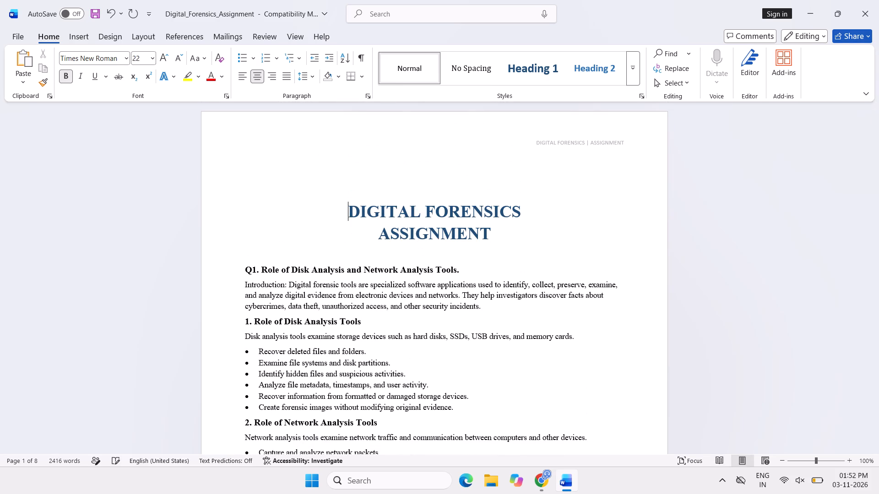
# Right-align the first blank line above the title, enter the student's full name there, and start a new line below it.
pyautogui.click(496, 161)
pyautogui.click(268, 76)
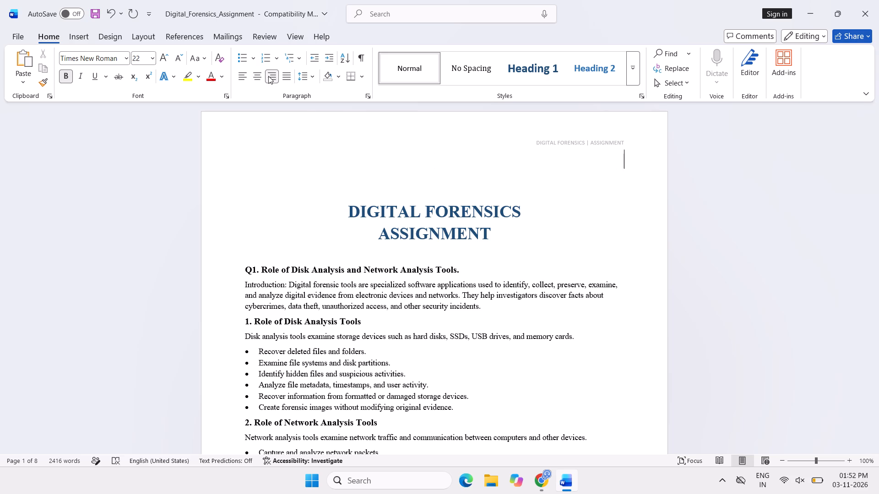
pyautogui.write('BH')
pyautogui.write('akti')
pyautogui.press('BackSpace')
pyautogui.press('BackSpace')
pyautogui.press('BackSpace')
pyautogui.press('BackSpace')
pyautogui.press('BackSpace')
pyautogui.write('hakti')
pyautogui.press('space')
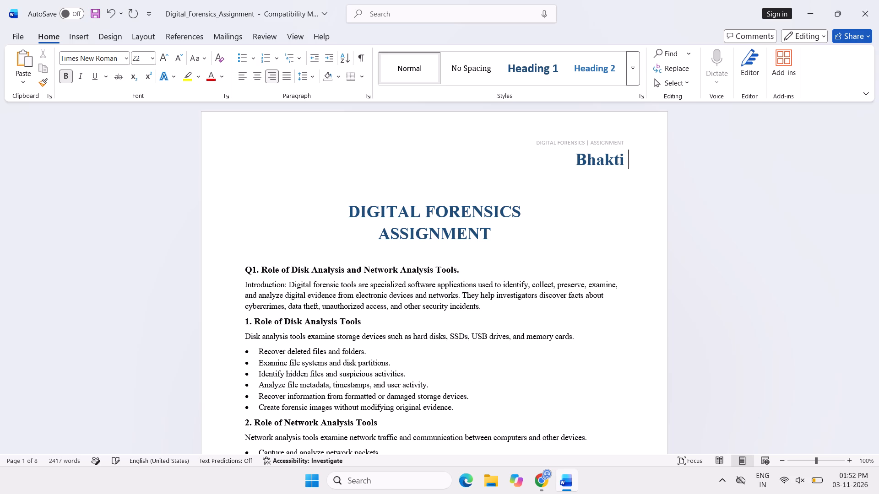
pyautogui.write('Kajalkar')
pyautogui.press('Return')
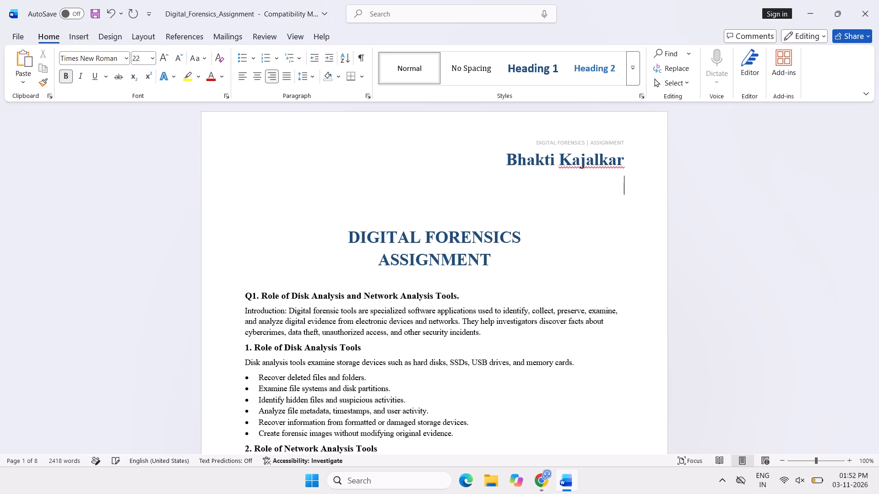
# Enter the student's ID number on the right-aligned line below the student name.
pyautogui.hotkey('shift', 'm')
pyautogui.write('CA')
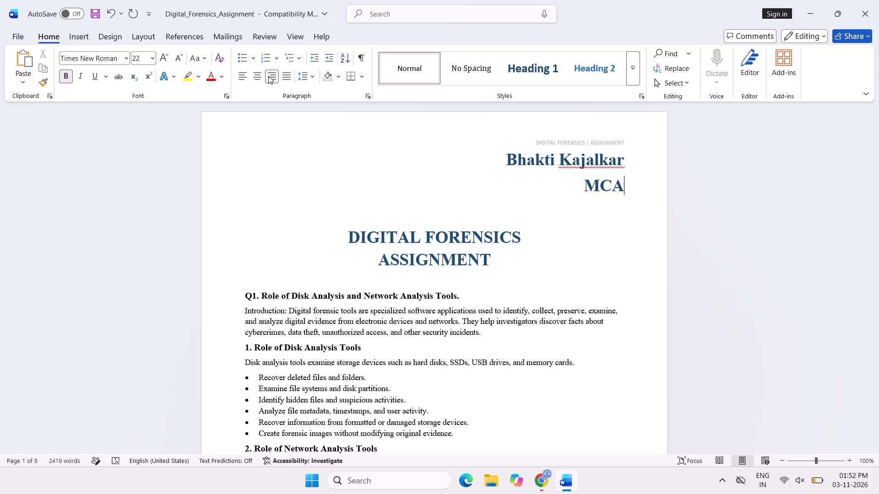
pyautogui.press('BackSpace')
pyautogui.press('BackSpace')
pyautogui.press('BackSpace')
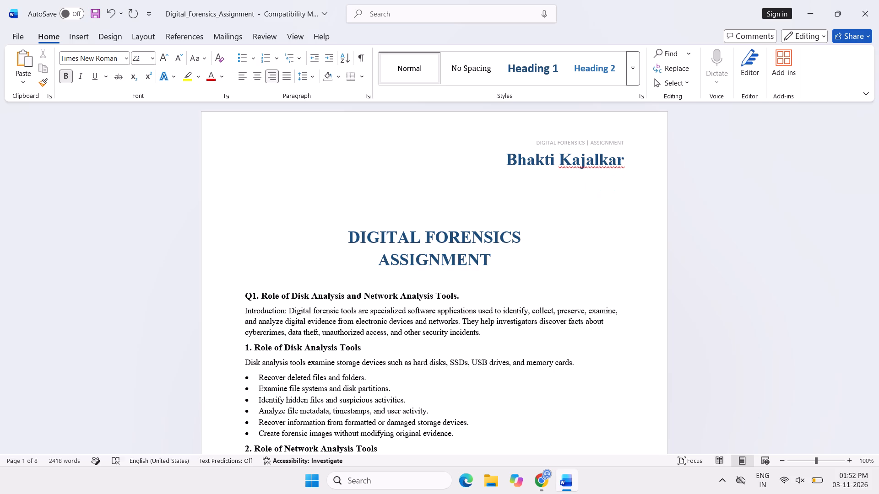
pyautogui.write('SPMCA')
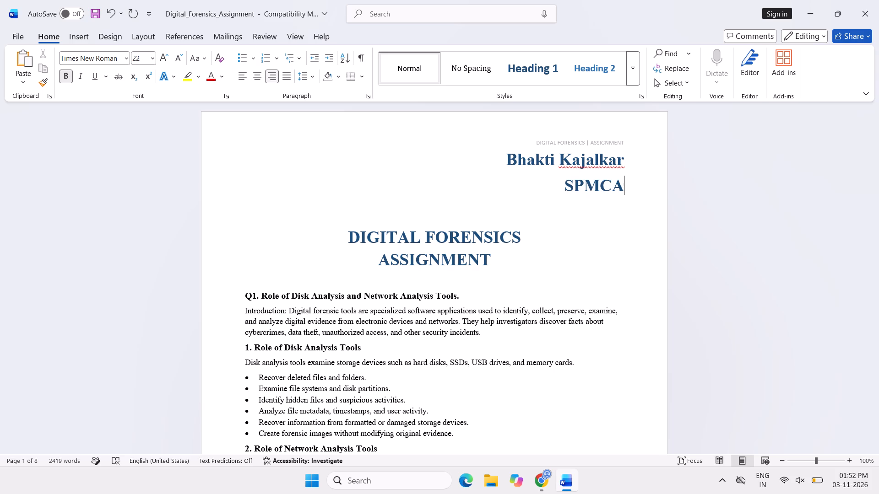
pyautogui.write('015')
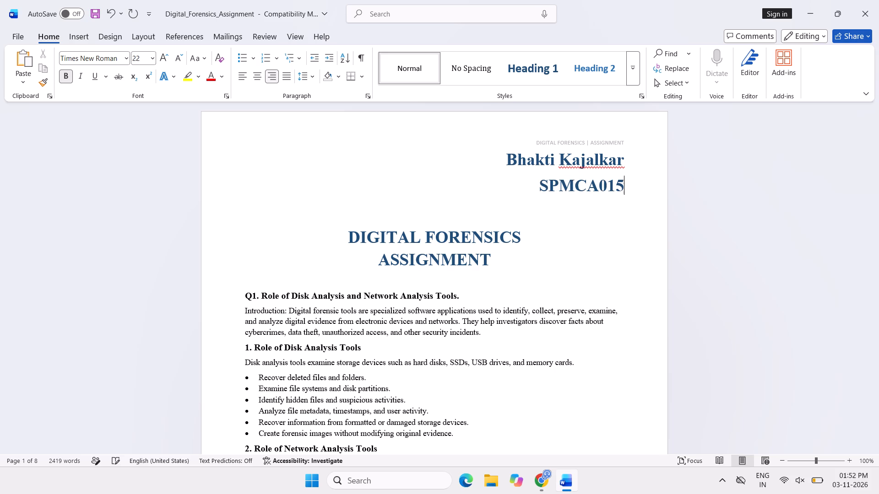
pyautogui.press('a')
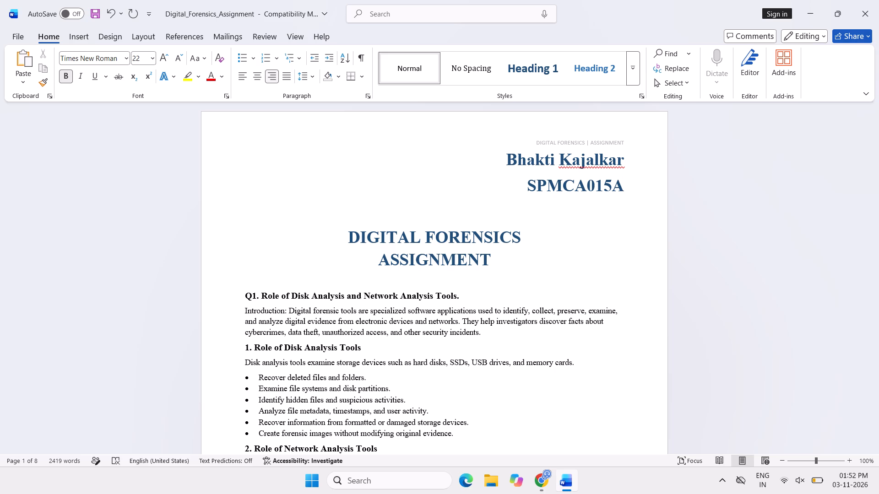
# Add a period after the student name above the title.
pyautogui.click(629, 156)
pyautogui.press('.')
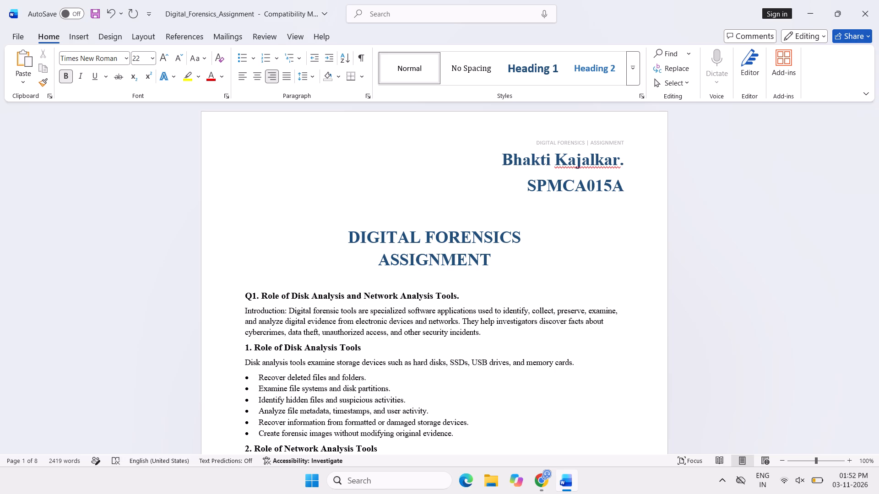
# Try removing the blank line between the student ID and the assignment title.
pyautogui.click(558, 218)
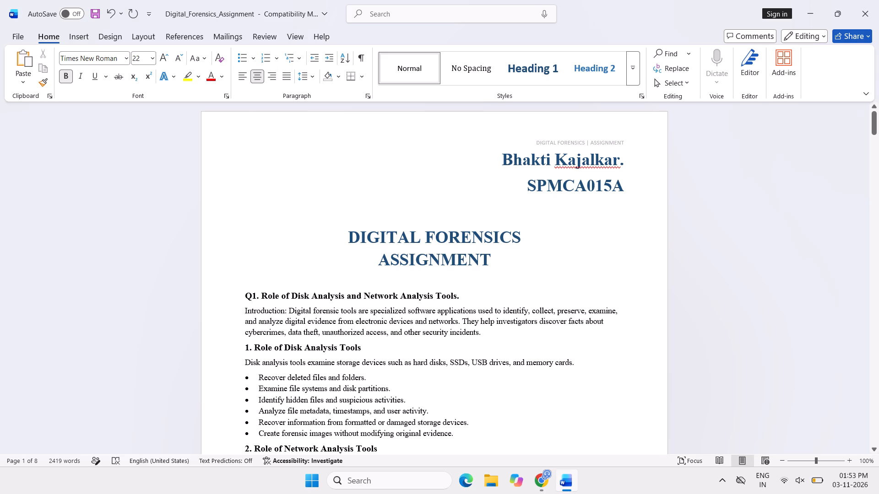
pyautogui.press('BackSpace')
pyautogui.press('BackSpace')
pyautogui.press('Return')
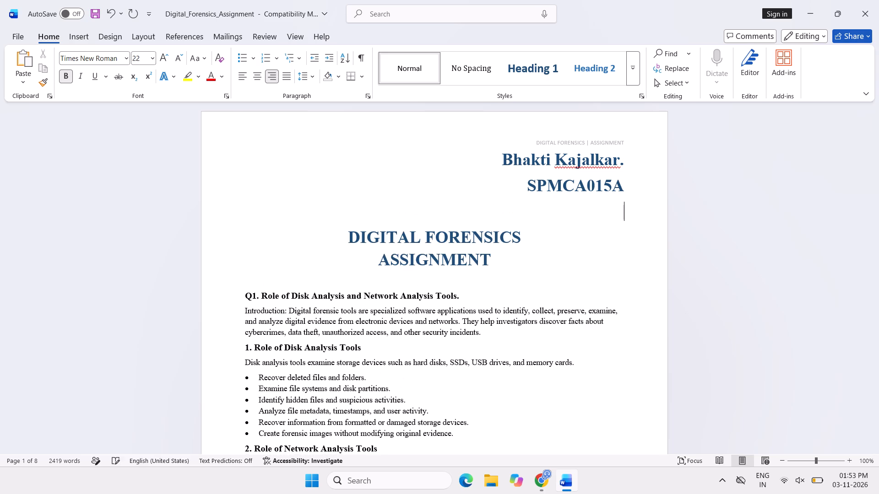
# Append the number 5 to the title so that its second line reads ASSIGNMENT 5.
pyautogui.scroll(-1, 486, 290)
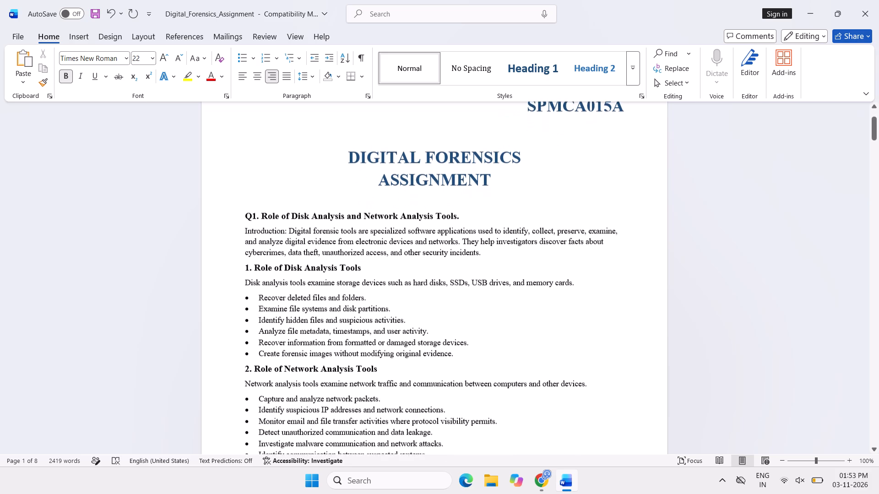
pyautogui.click(499, 188)
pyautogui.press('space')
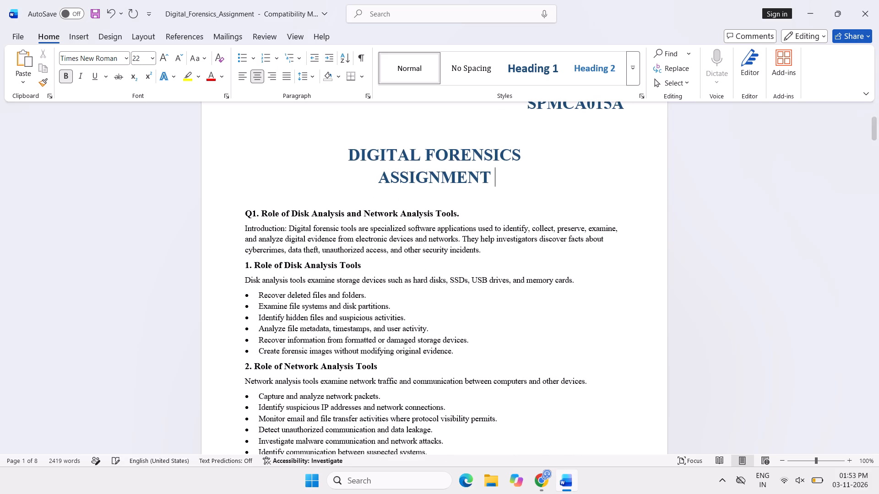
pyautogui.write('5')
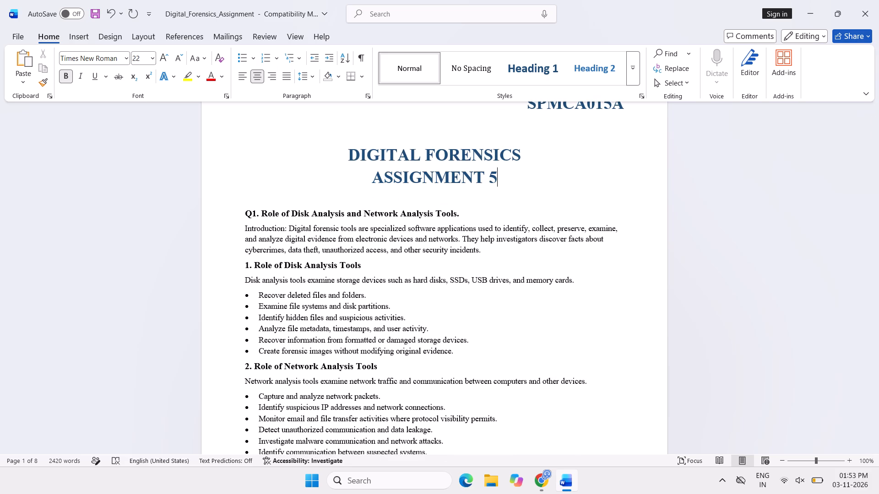
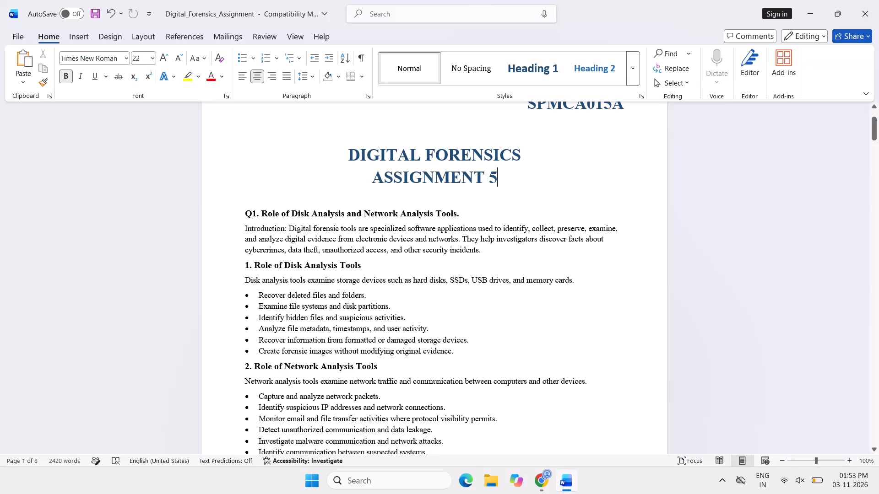
# Insert a blank line without a bullet between the Wireshark list and the Q2 heading.
pyautogui.scroll(-1, 324, 353)
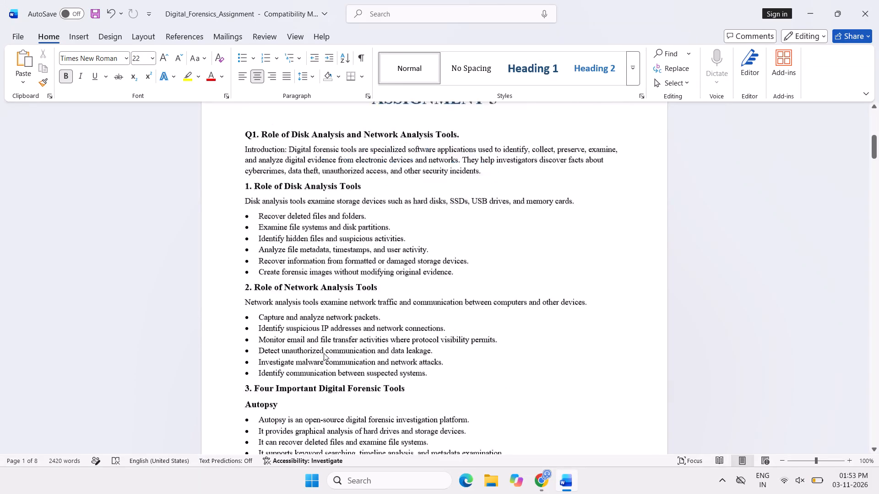
pyautogui.scroll(-3, 324, 353)
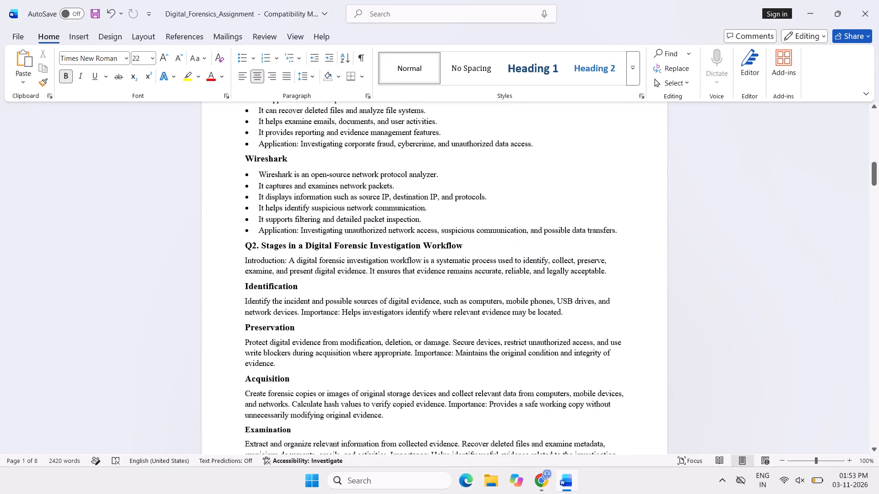
pyautogui.scroll(-2, 324, 353)
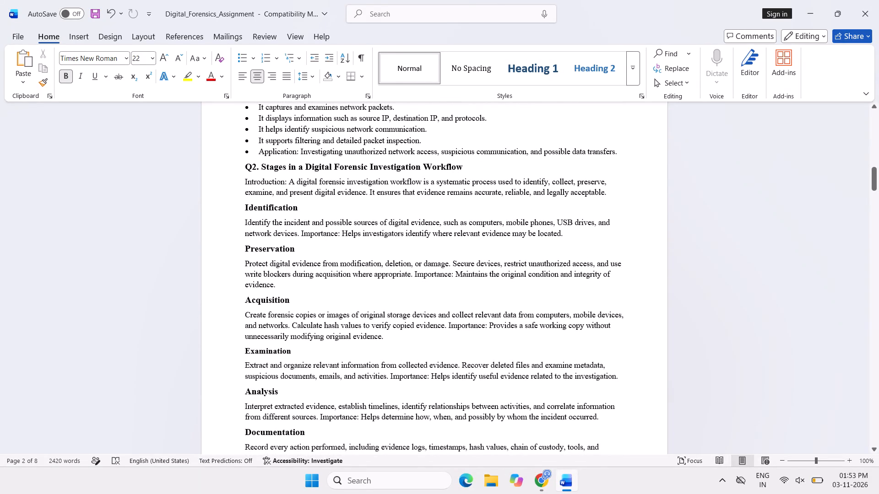
pyautogui.click(638, 150)
pyautogui.press('Return')
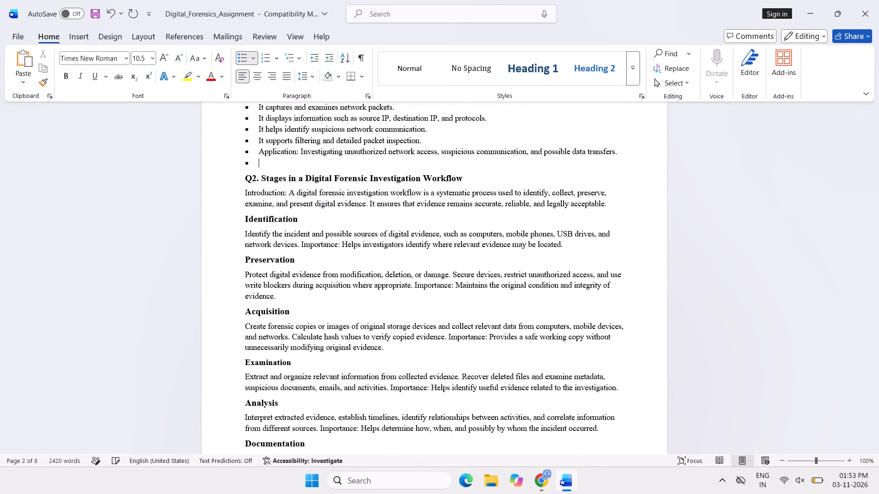
pyautogui.press('BackSpace')
# Add two blank lines after the Analysis paragraph in Q2 so the Documentation heading starts on the following page.
pyautogui.scroll(-1, 638, 150)
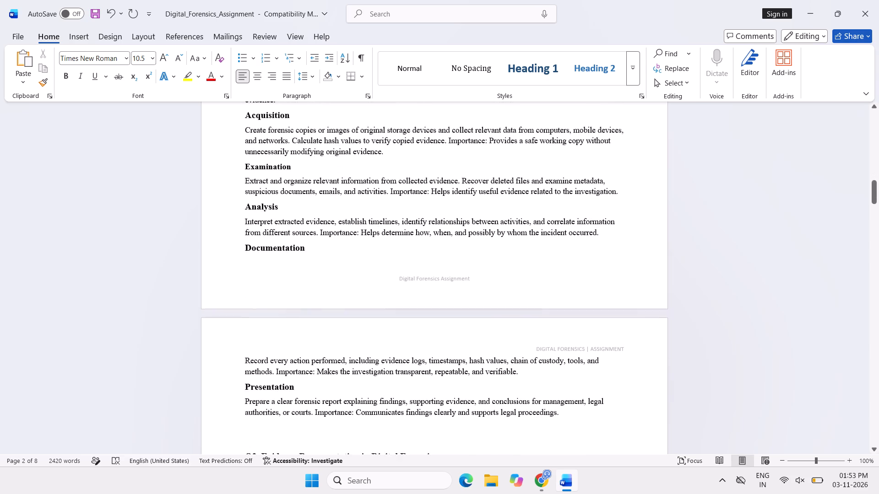
pyautogui.scroll(-1, 638, 150)
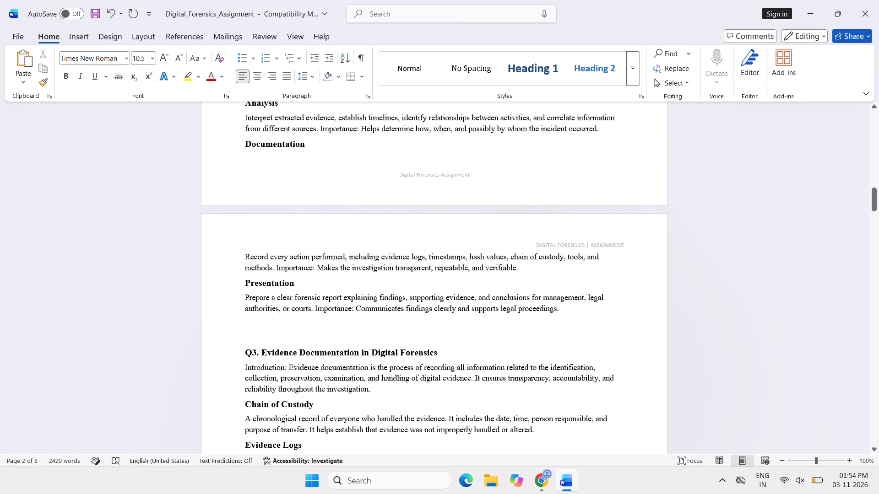
pyautogui.click(616, 129)
pyautogui.press('Return')
pyautogui.press('Return')
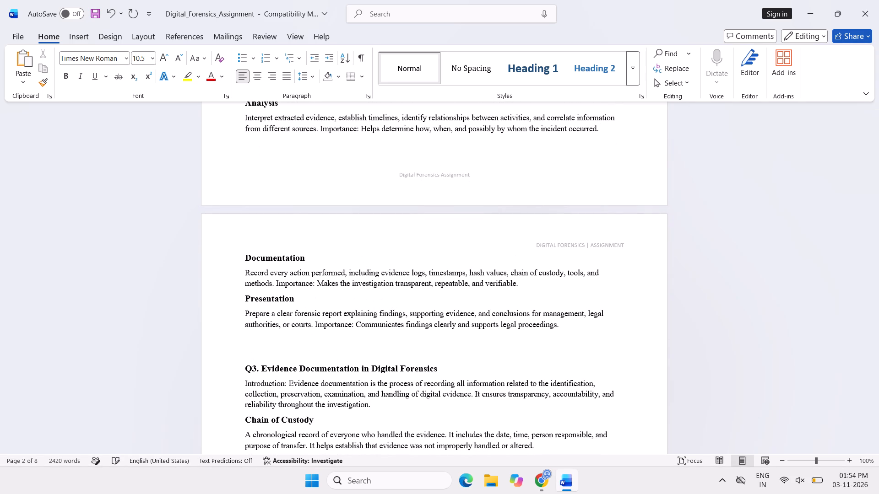
# Remove the extra blank line directly above the Q3 Evidence Documentation heading.
pyautogui.scroll(-2, 616, 129)
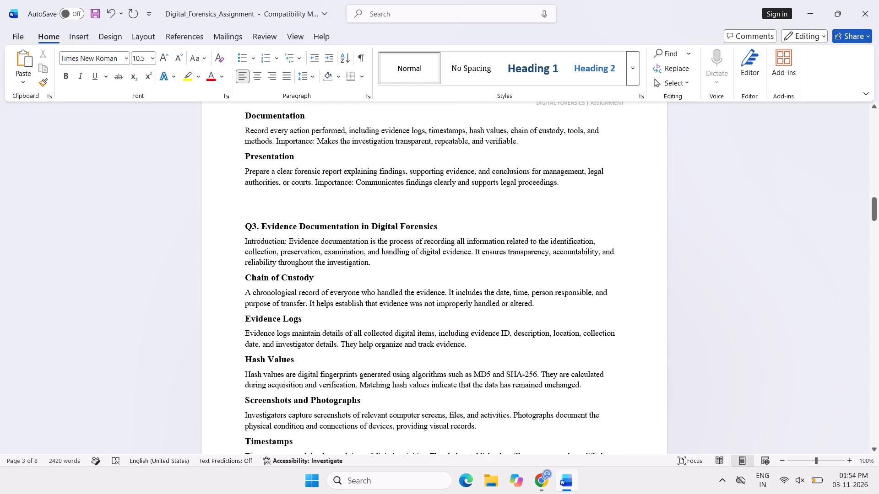
pyautogui.click(467, 206)
pyautogui.press('BackSpace')
# Review the remaining pages, from the Q3 answer to the end of the document, for spacing and formatting.
pyautogui.scroll(-2, 501, 329)
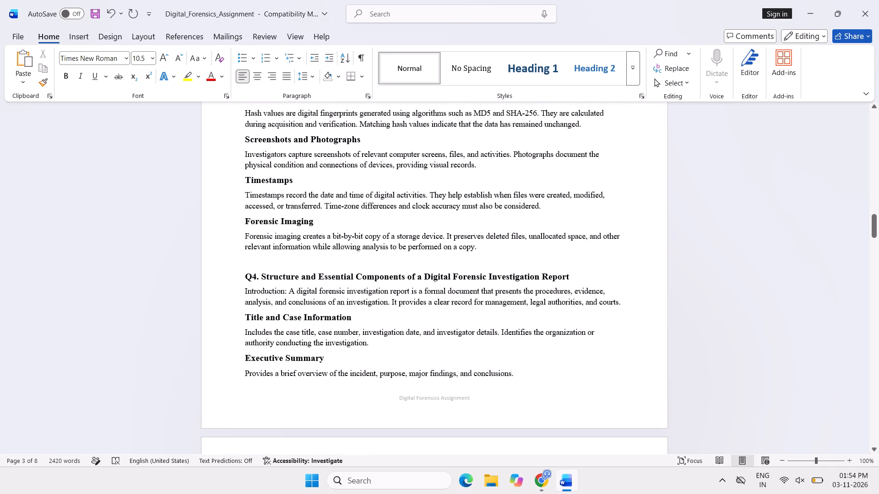
pyautogui.scroll(-2, 509, 363)
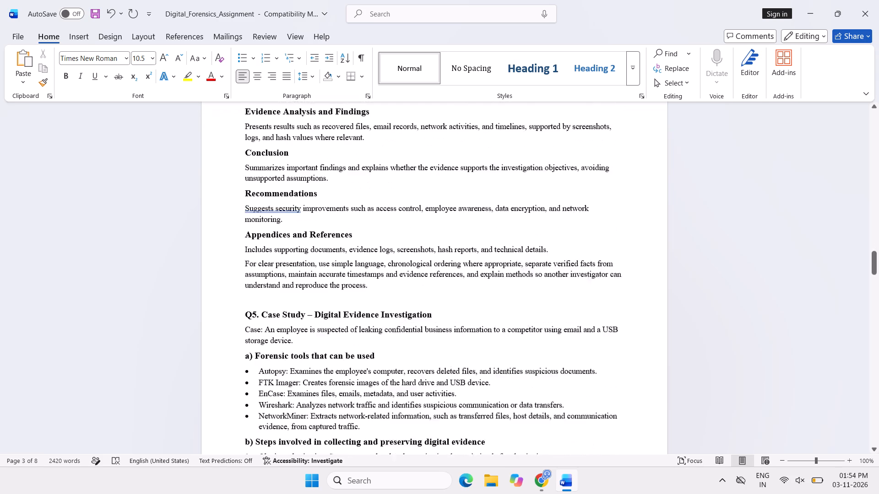
pyautogui.scroll(-2, 509, 363)
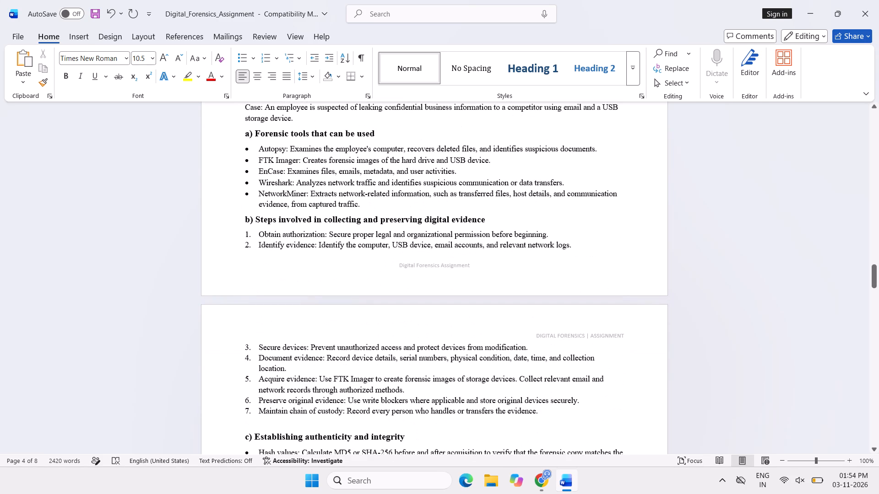
pyautogui.scroll(1, 509, 363)
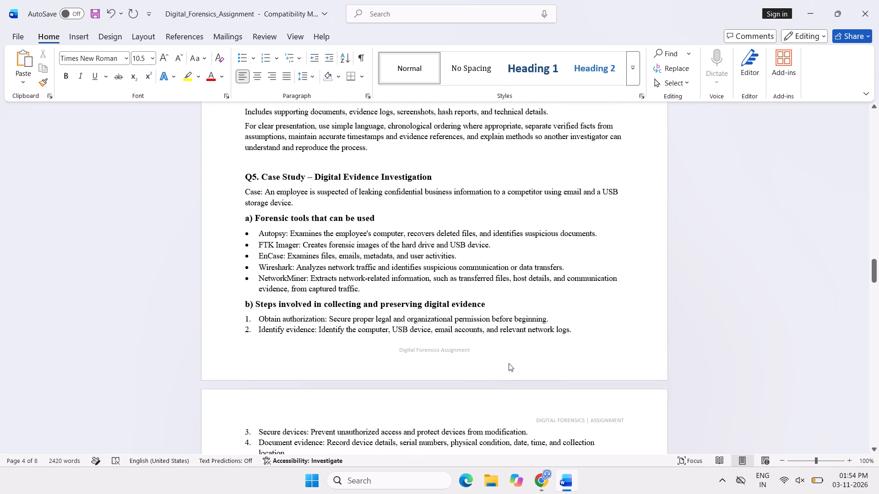
pyautogui.scroll(-4, 509, 363)
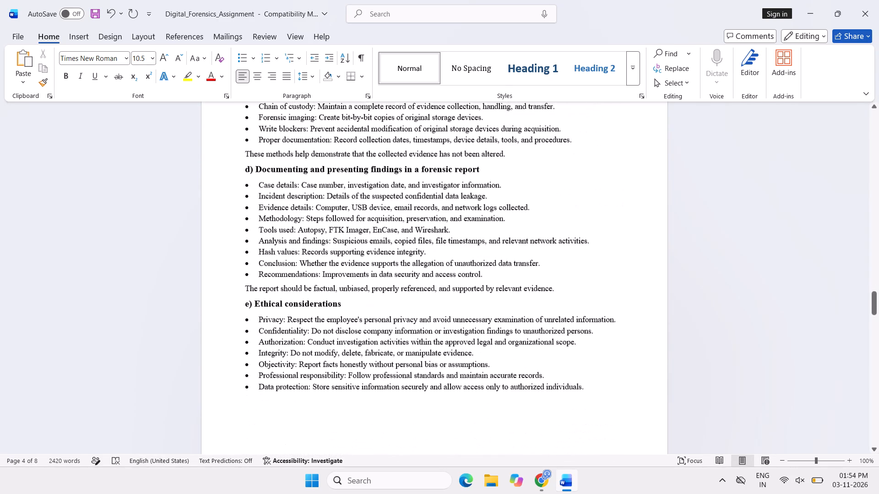
pyautogui.scroll(-5, 509, 363)
pyautogui.scroll(1, 509, 363)
pyautogui.scroll(-2, 509, 363)
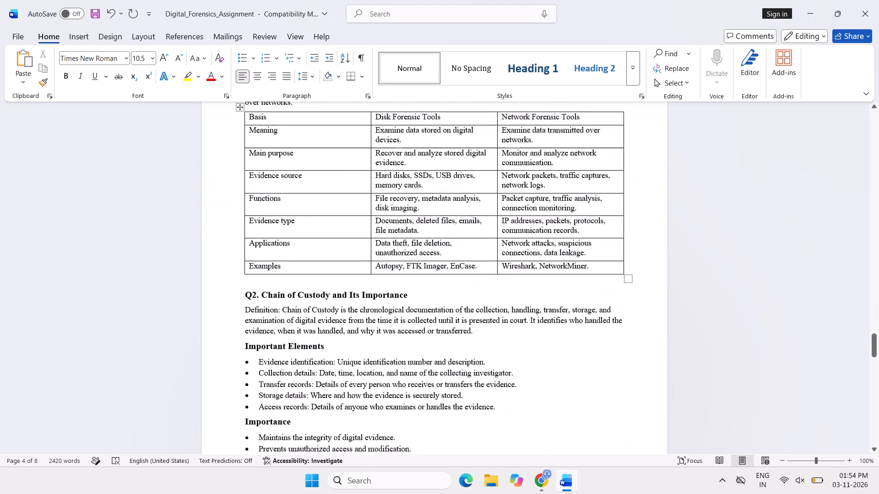
pyautogui.scroll(-3, 509, 363)
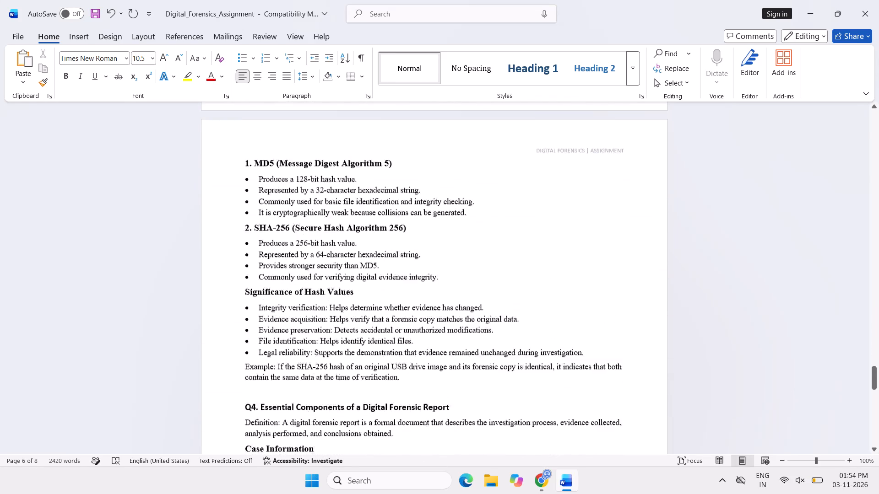
pyautogui.scroll(-3, 509, 363)
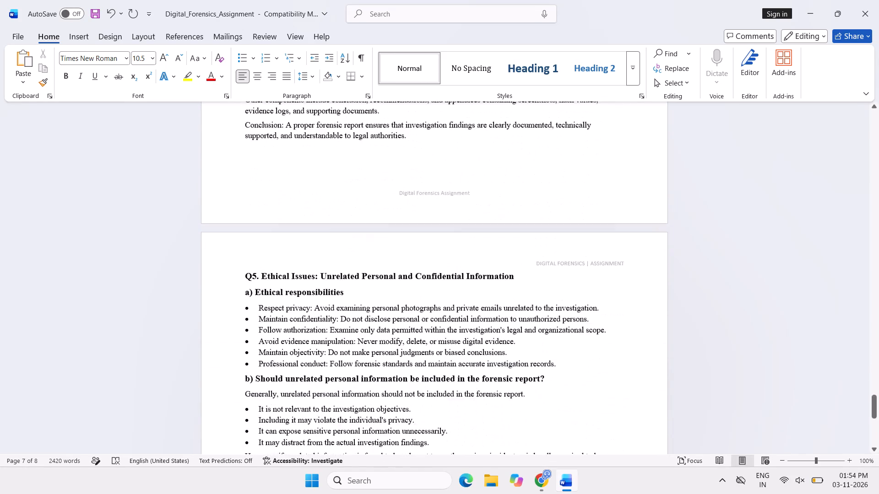
pyautogui.scroll(-2, 509, 363)
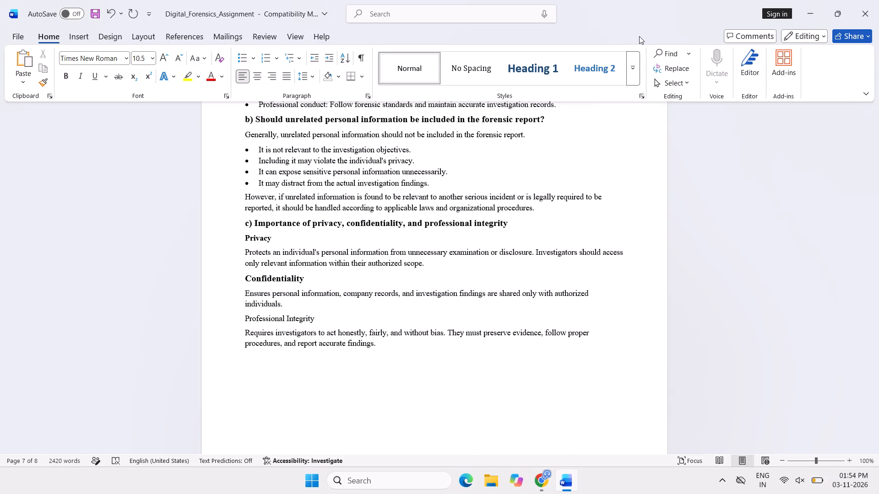
# Save the document under its current name.
pyautogui.hotkey('ctrl', 's')
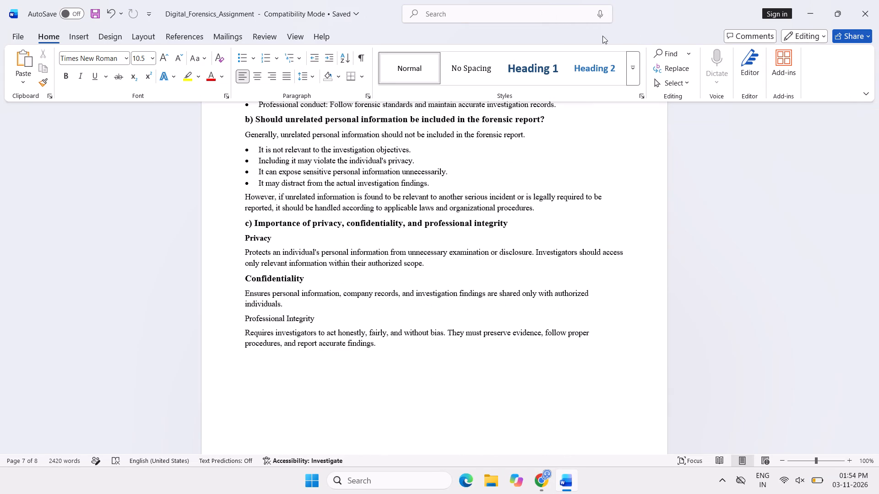
# Save a copy of the document in Downloads as a Word Document named Digital_Forensics_Assignment5.
pyautogui.click(22, 33)
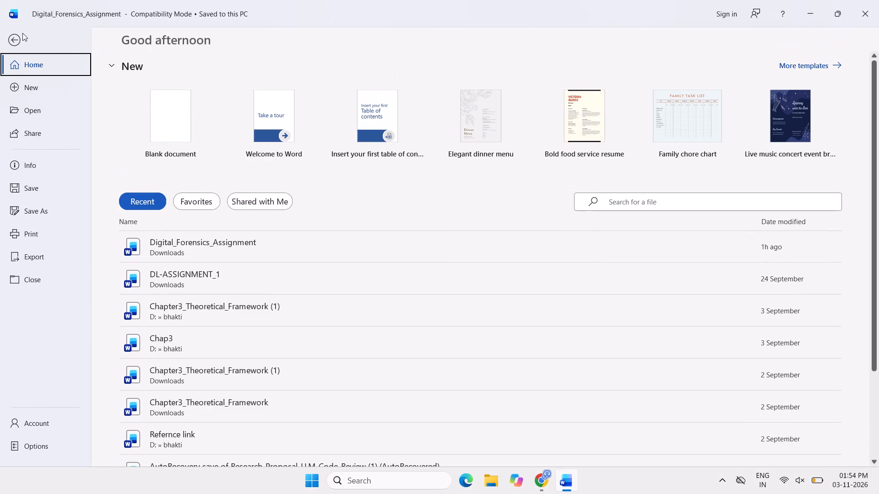
pyautogui.click(31, 211)
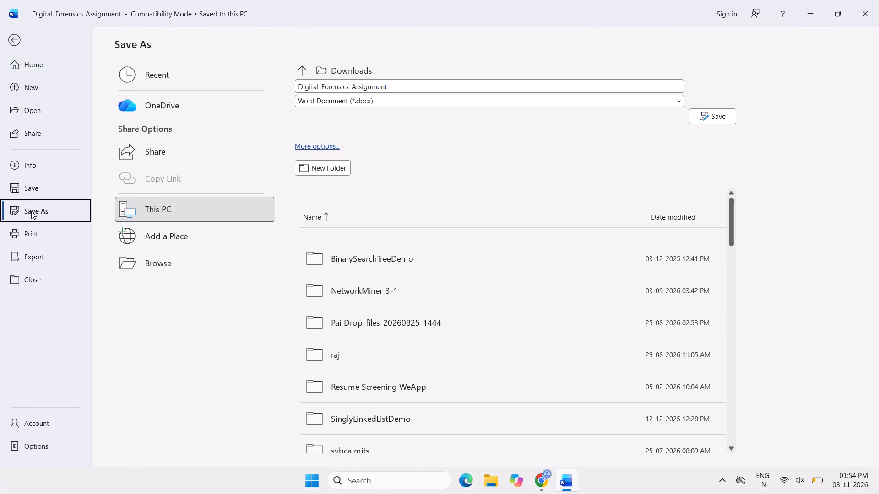
pyautogui.click(31, 211)
pyautogui.click(440, 89)
pyautogui.click(440, 89)
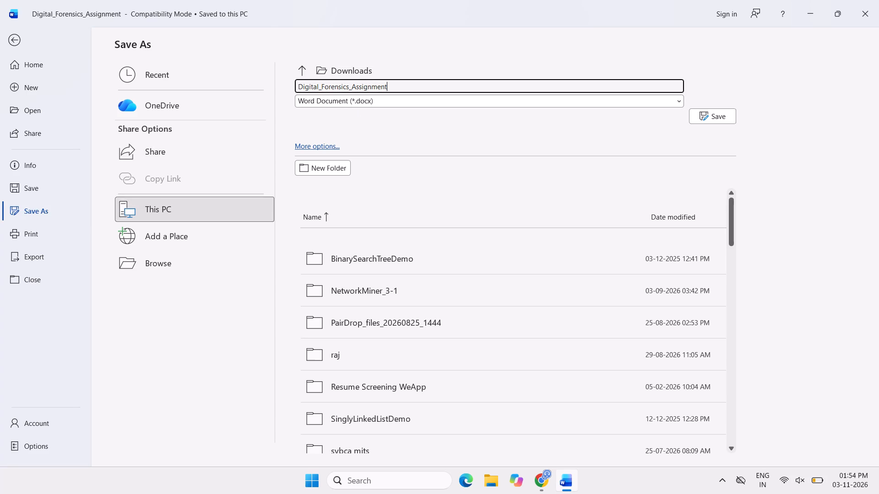
pyautogui.press('5')
pyautogui.scroll(-2, 428, 279)
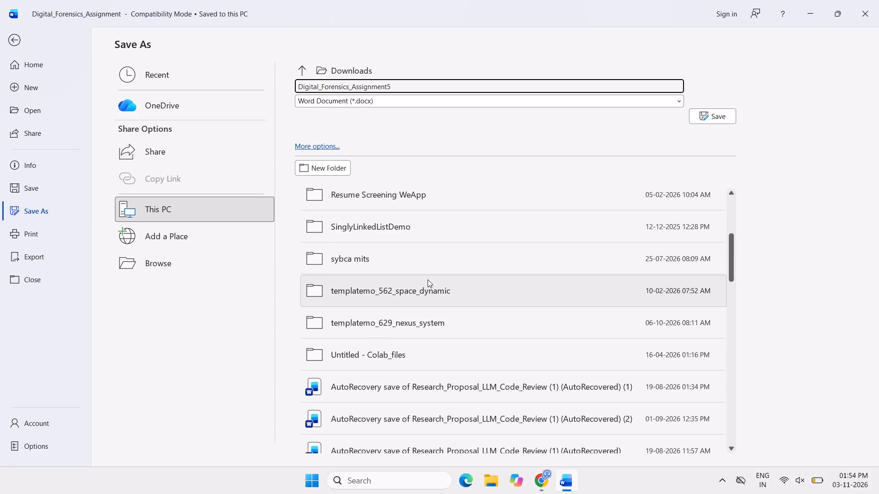
pyautogui.scroll(-8, 428, 279)
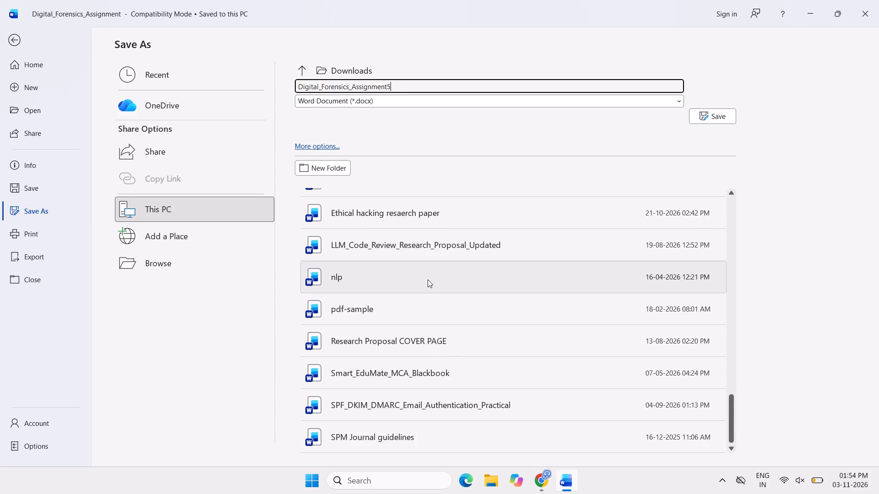
pyautogui.scroll(9, 428, 279)
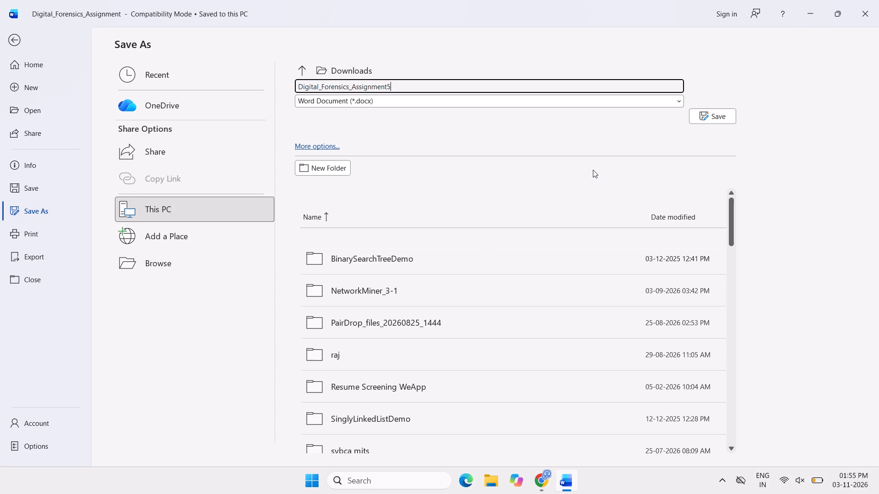
pyautogui.click(712, 112)
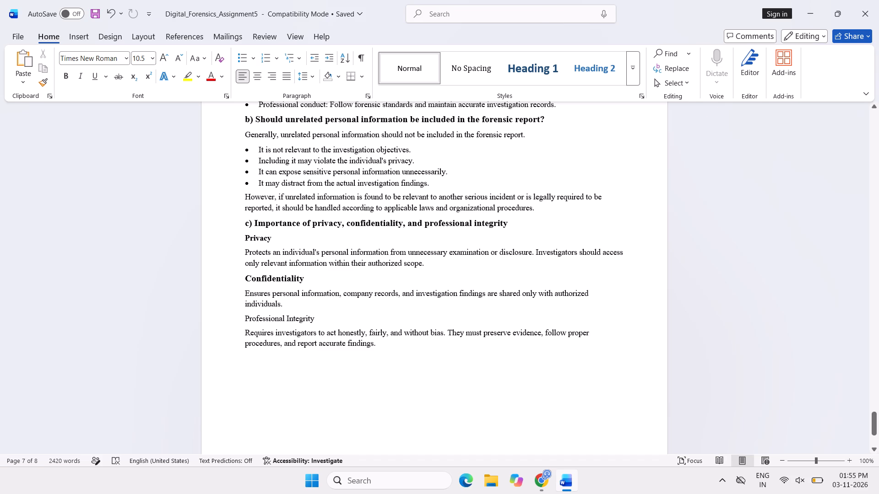
# Switch to Chrome and open the instructions page of Assignment 5 in the Digital Forensic classwork.
pyautogui.click(499, 489)
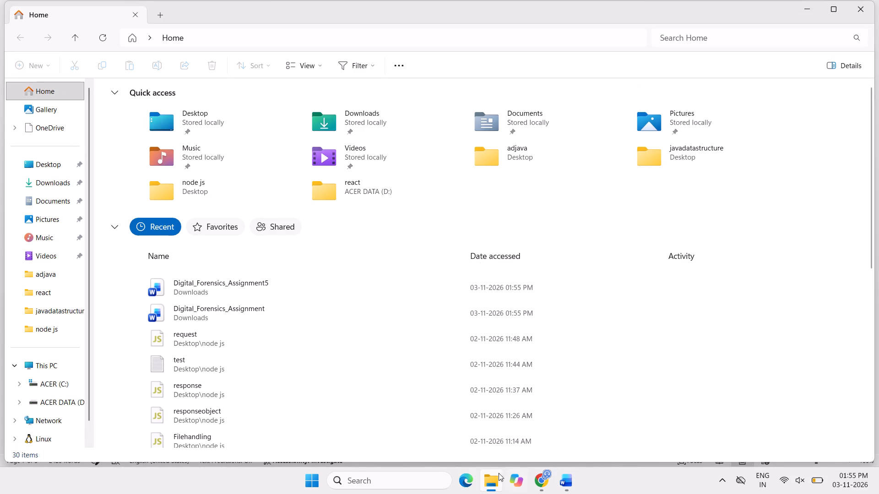
pyautogui.click(543, 492)
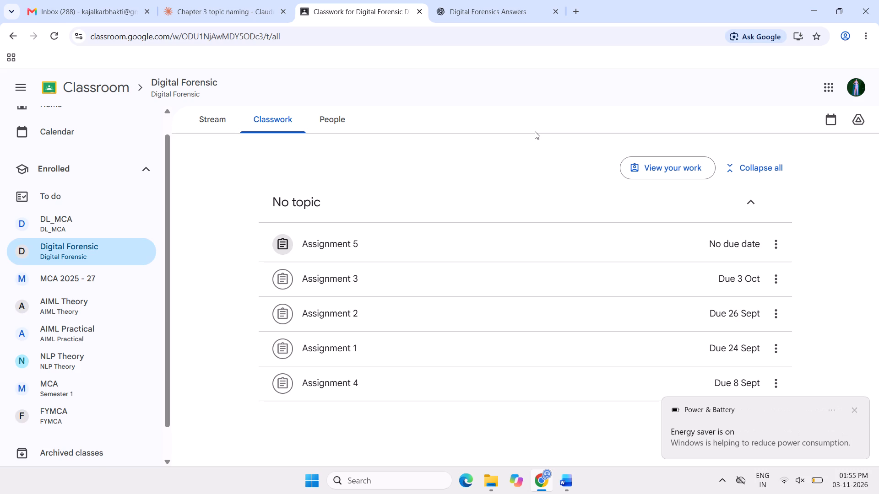
pyautogui.click(557, 222)
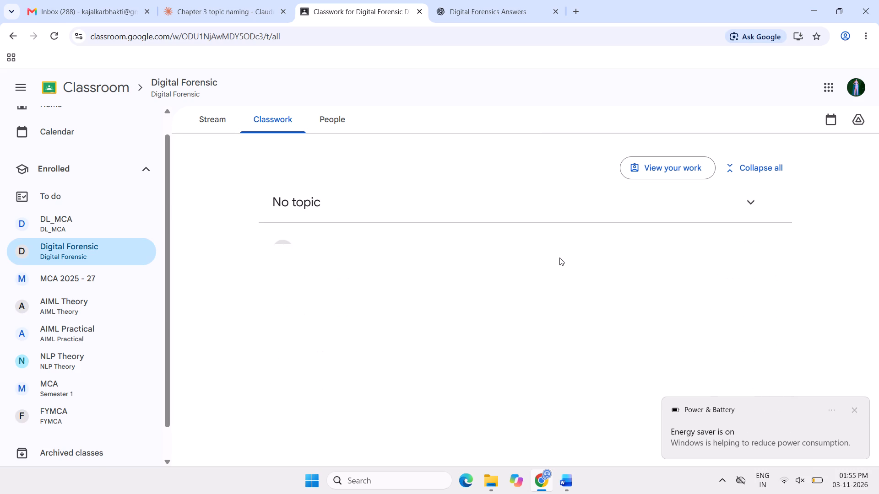
pyautogui.click(544, 220)
pyautogui.click(536, 248)
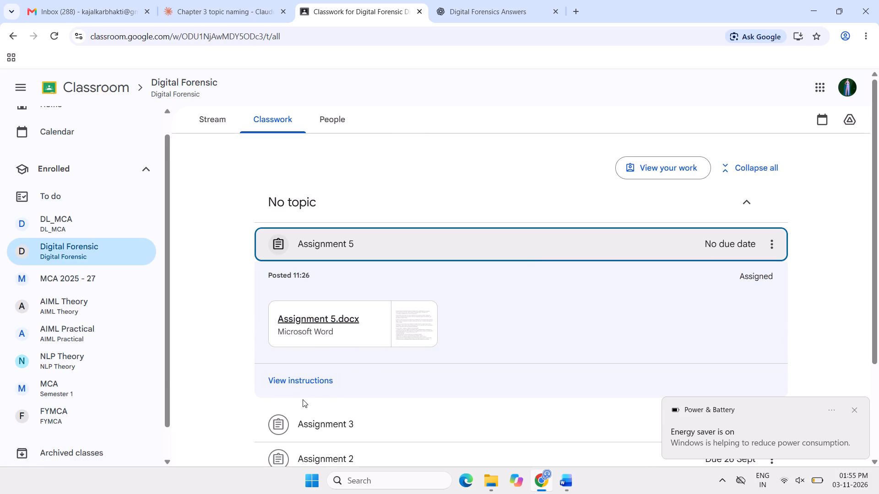
pyautogui.click(295, 387)
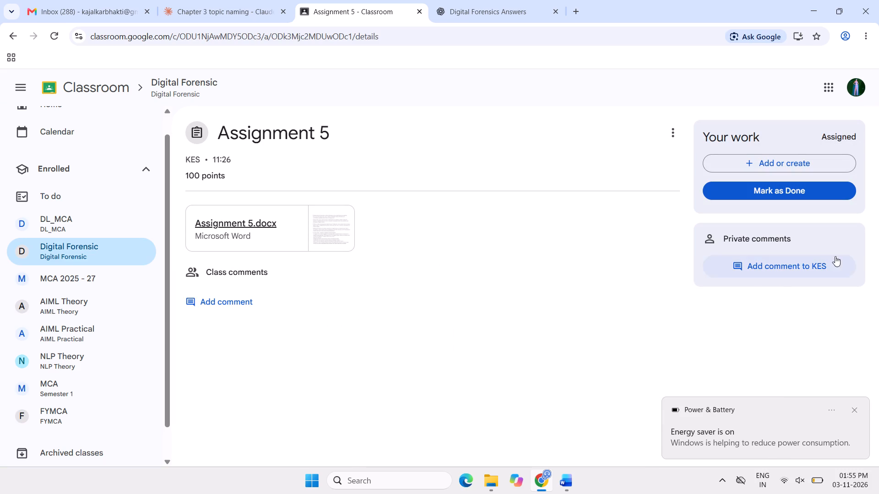
# Attach the file Digital_Forensics_Assignment5 from Downloads to your work for Assignment 5.
pyautogui.click(792, 157)
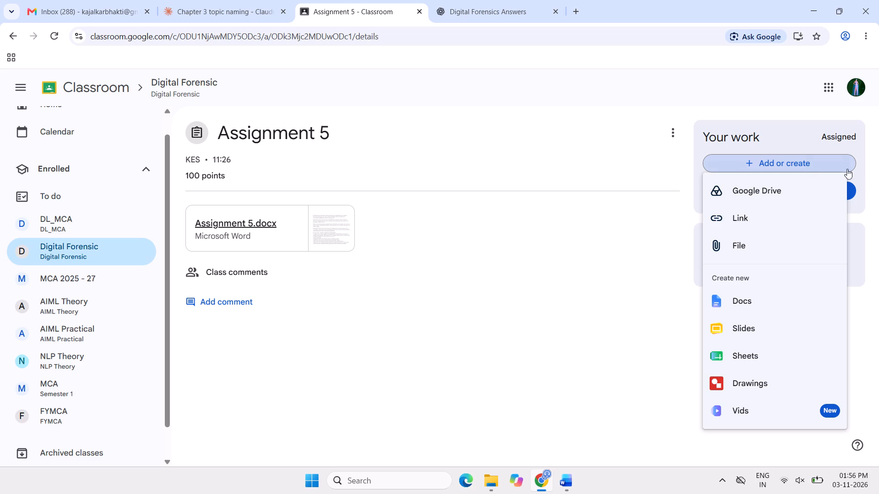
pyautogui.click(761, 247)
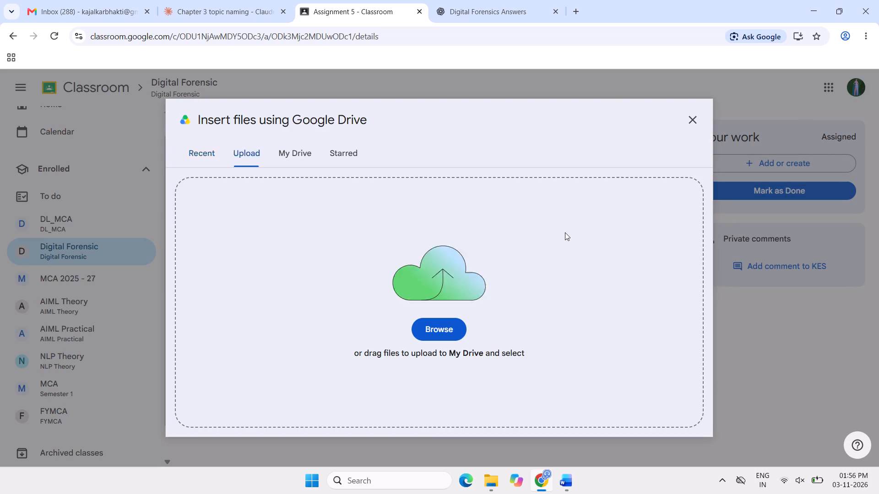
pyautogui.click(445, 333)
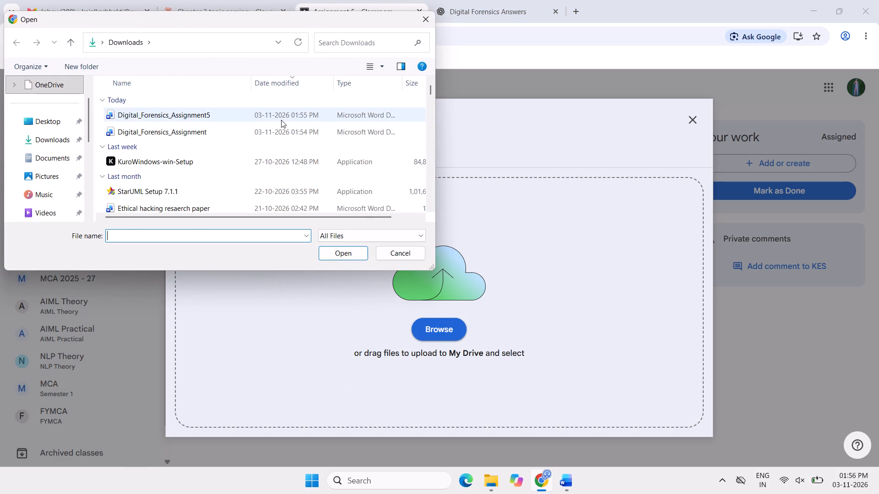
pyautogui.click(281, 120)
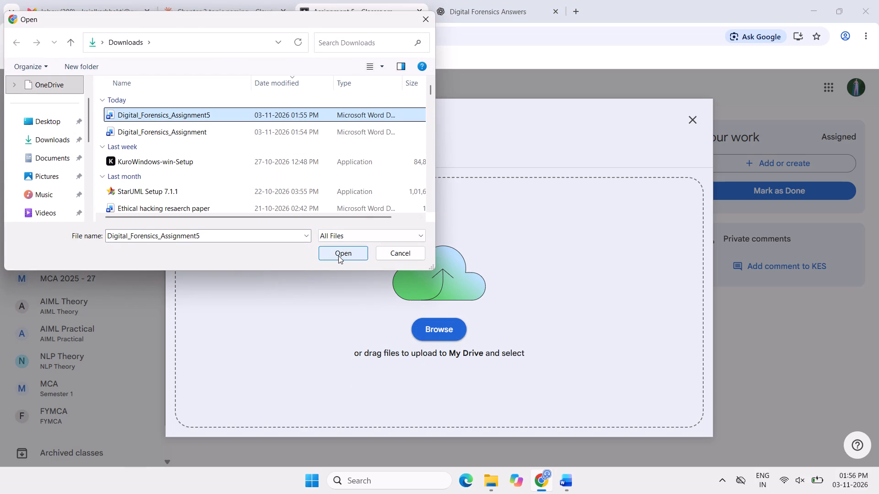
pyautogui.click(338, 256)
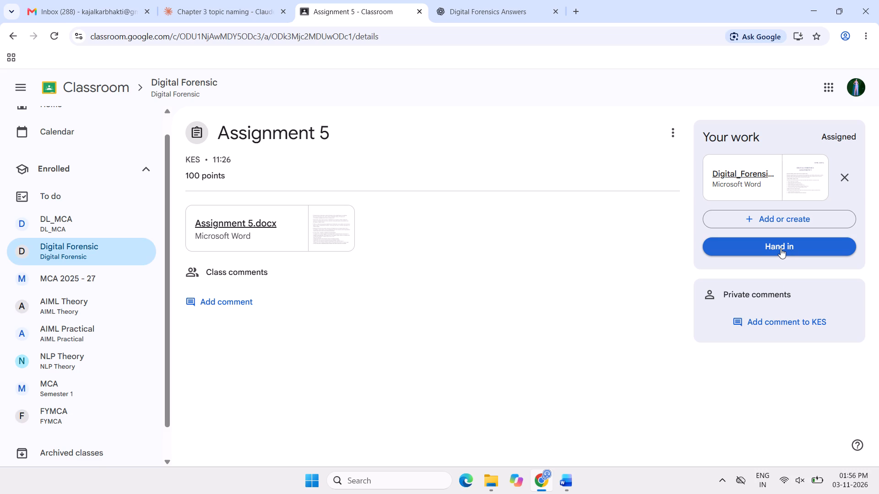
# Hand in Assignment 5 with the attached Digital_Forensics_Assignment5.docx and confirm the submission.
pyautogui.click(781, 248)
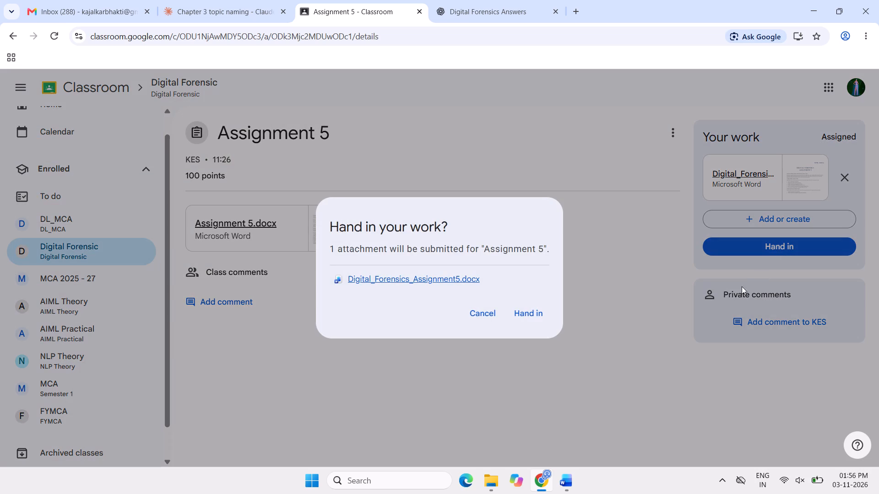
pyautogui.click(538, 309)
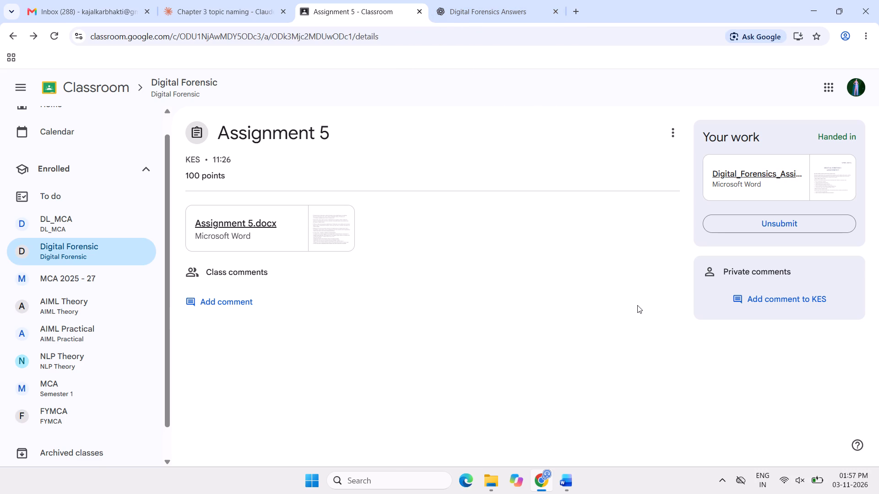